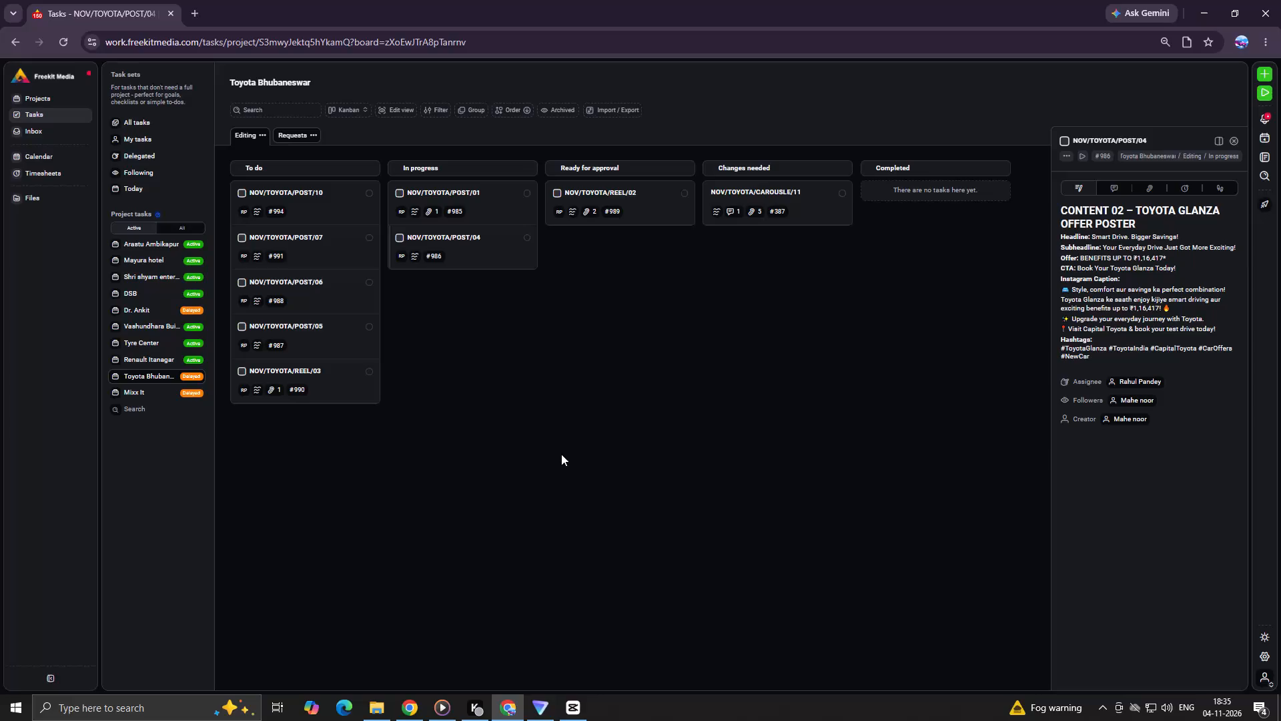
Switch to the CapCut project 1104 (1) and play the video timeline from its beginning for review.
click(573, 714)
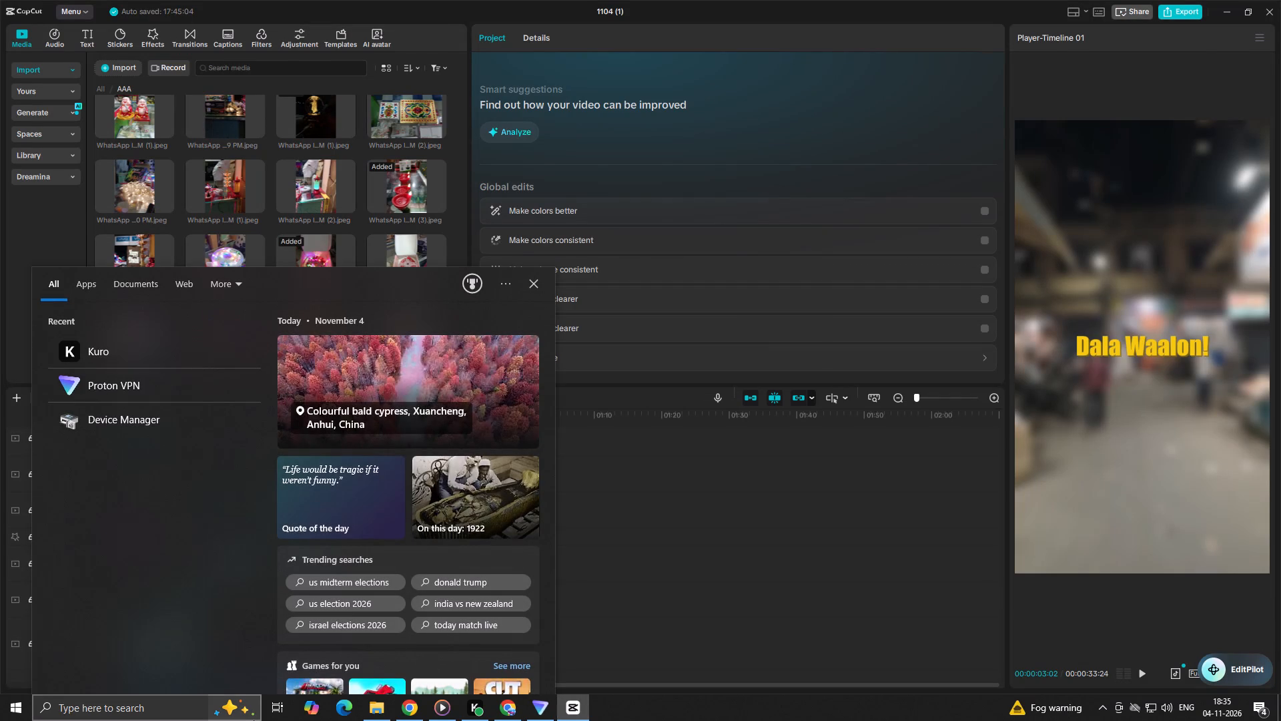
click(476, 597)
drag(482, 596, 196, 623)
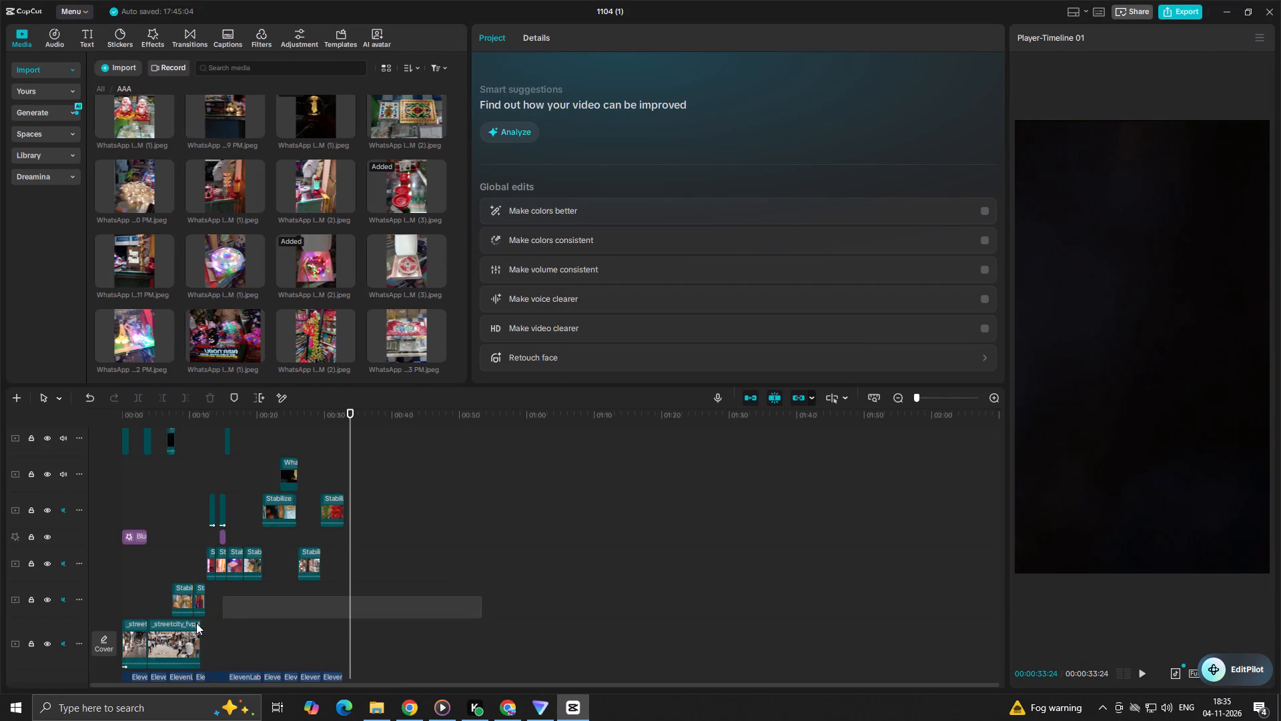
drag(196, 623, 175, 619)
click(164, 547)
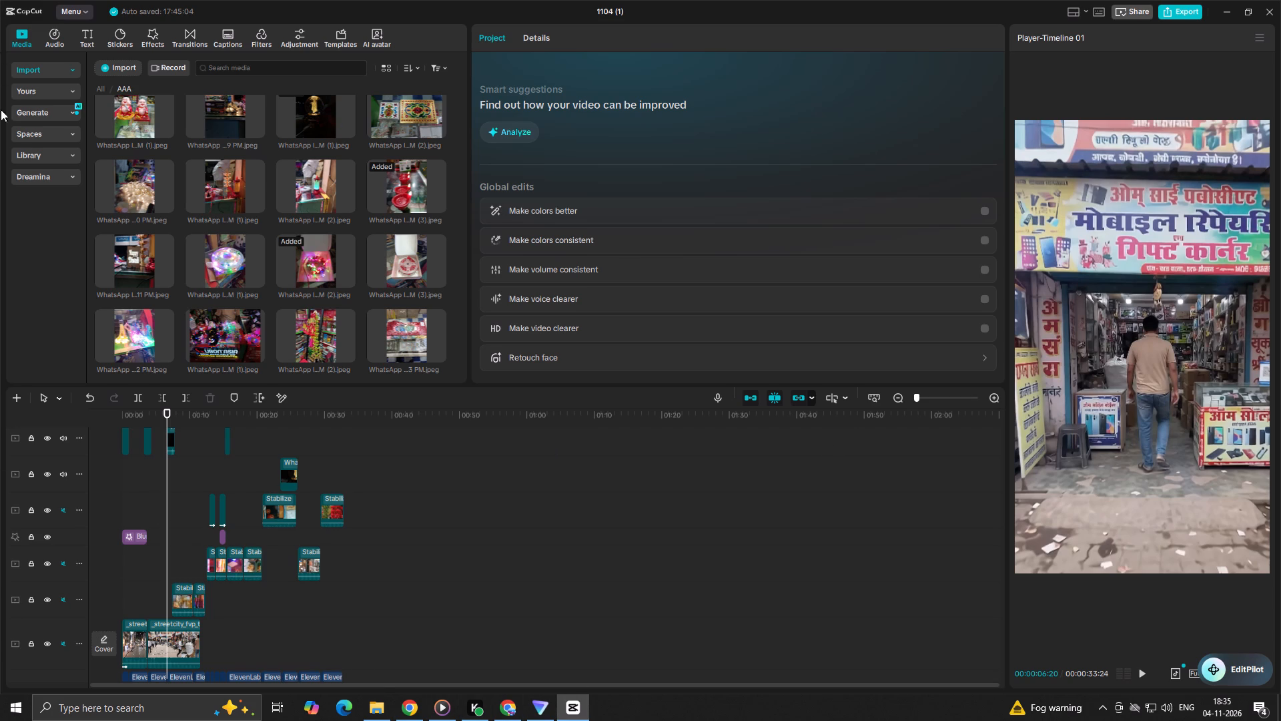
drag(168, 488, 0, 546)
key(space)
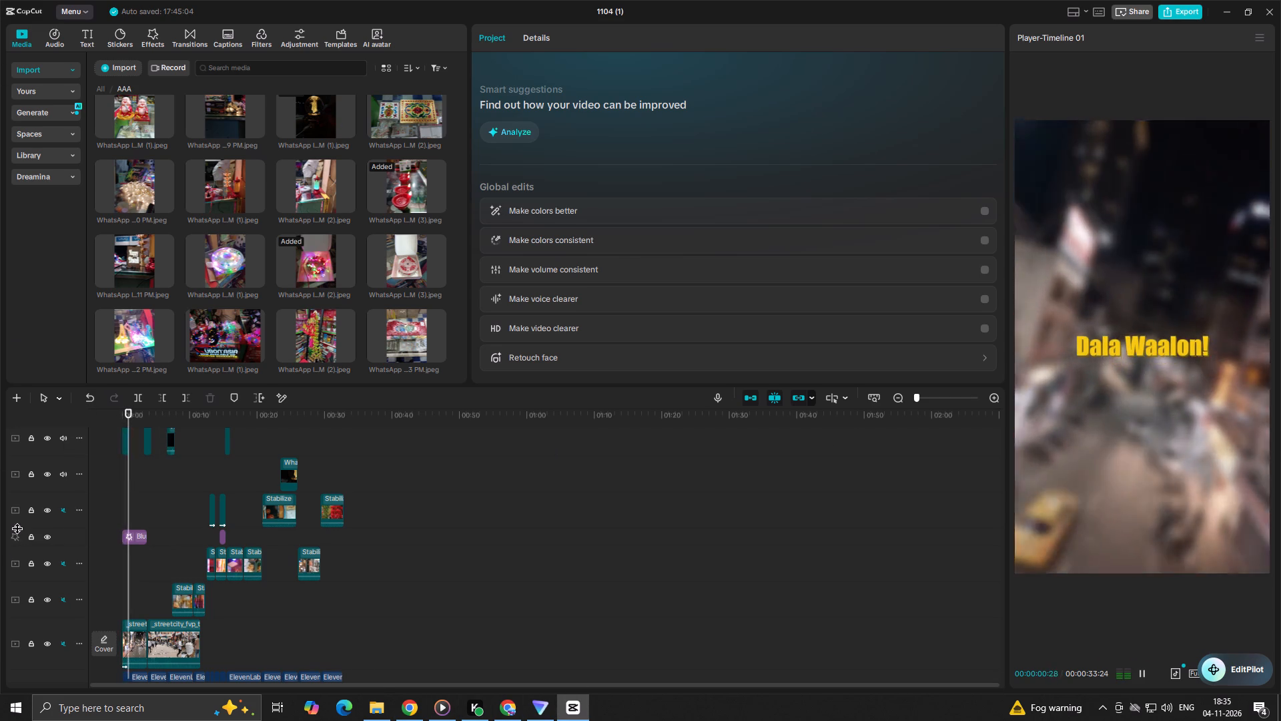
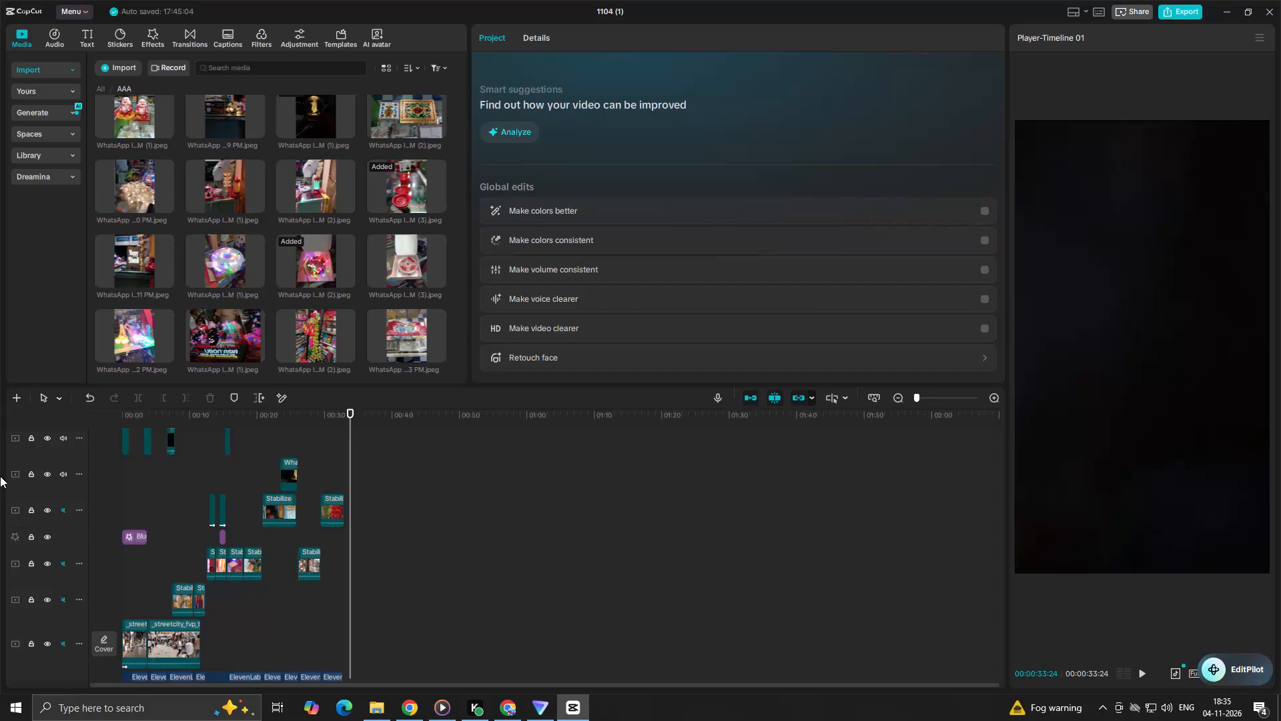
Scrub through the timeline from its beginning to about 20 seconds to check the footage.
click(278, 646)
drag(278, 640, 41, 674)
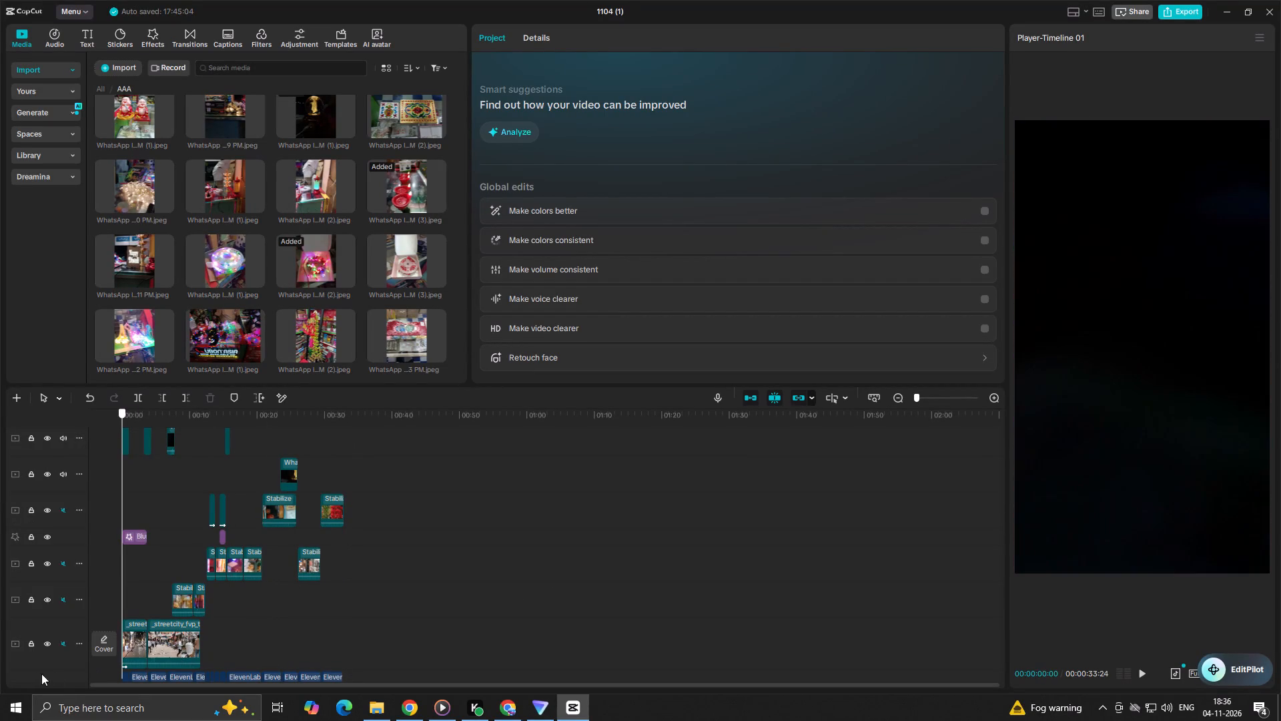
drag(41, 674, 264, 638)
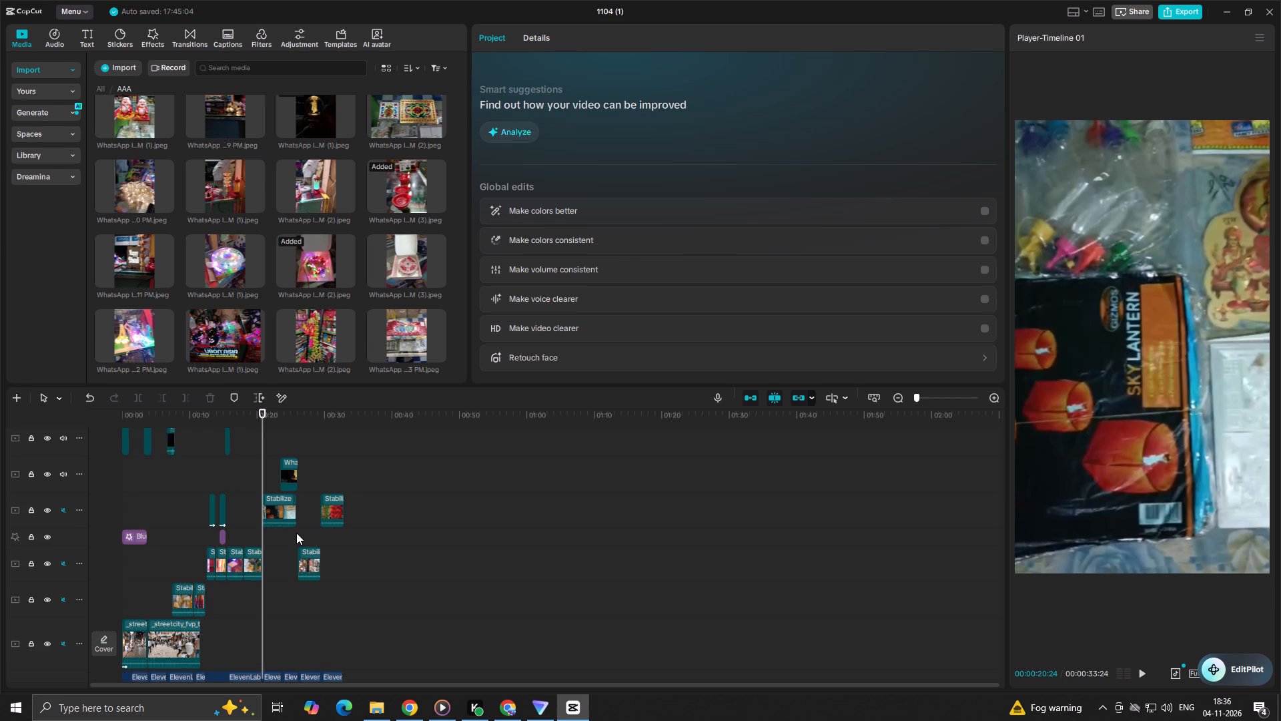
Set the volume of all the ElevenLabs voiceover clips, excluding the background music, to 5.0 dB.
scroll(422, 633, down, 5)
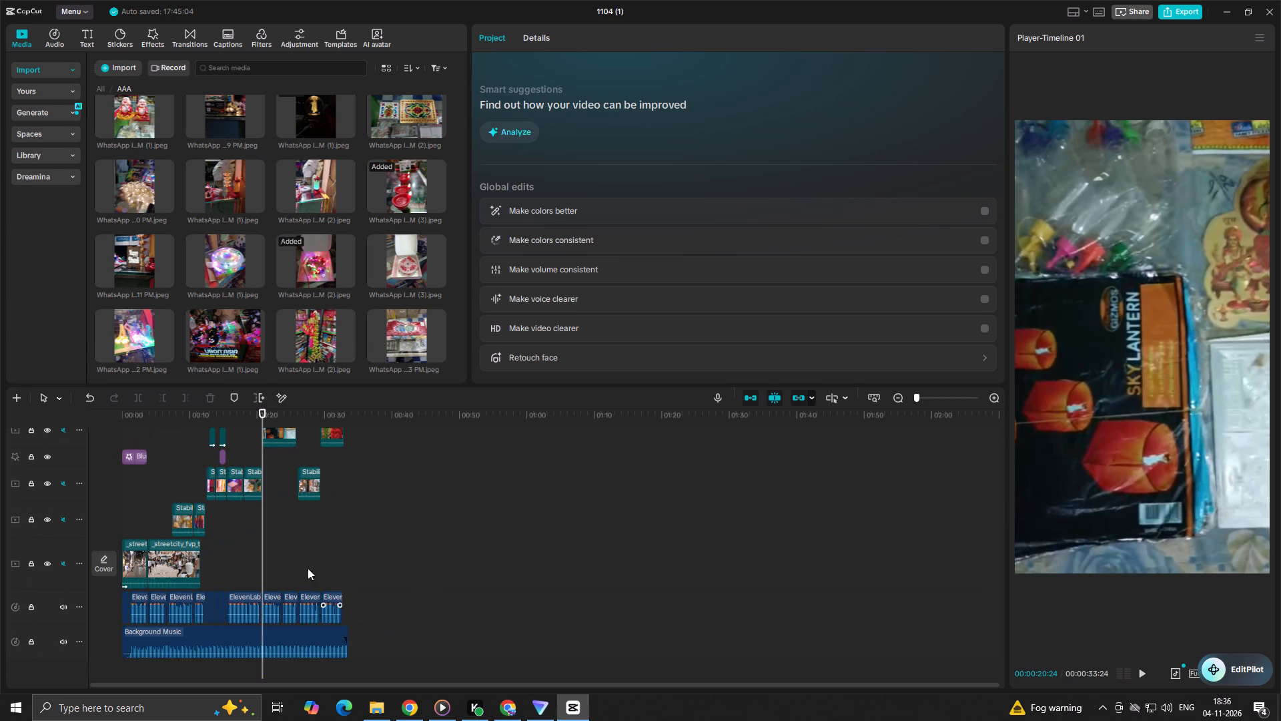
scroll(414, 561, down, 4)
drag(392, 585, 86, 608)
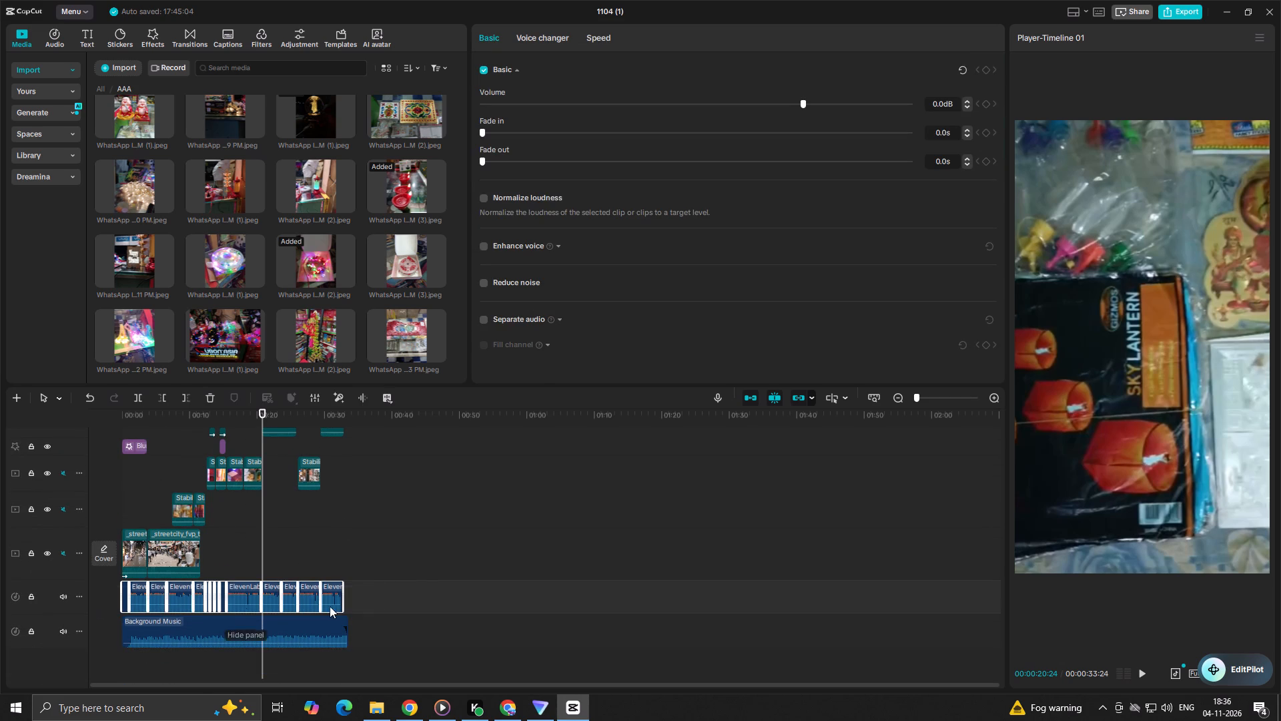
click(335, 540)
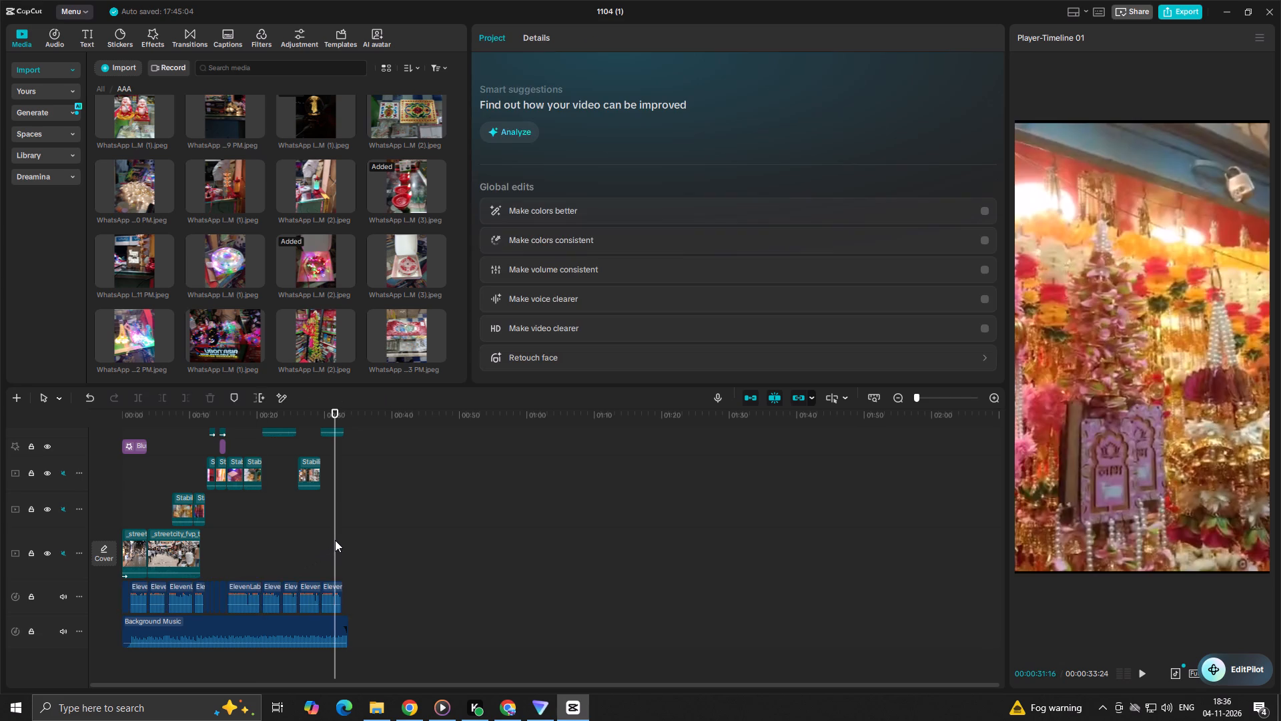
drag(335, 540, 236, 563)
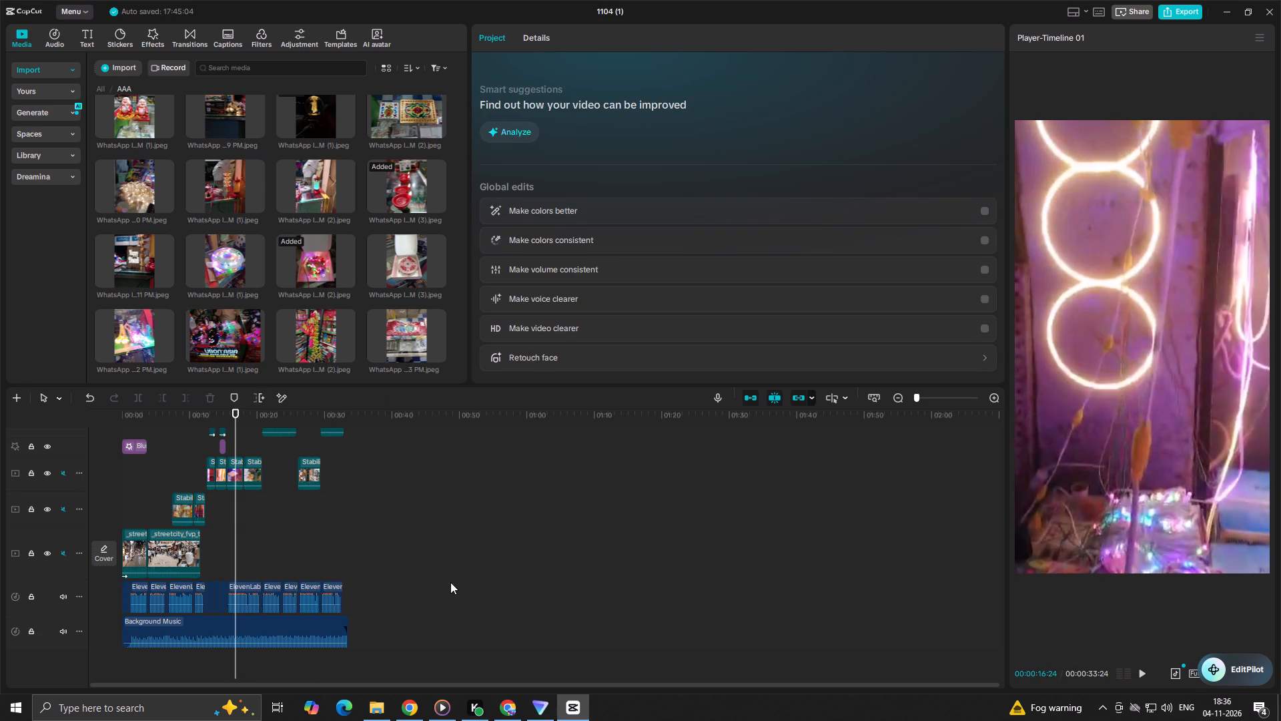
drag(418, 597, 42, 634)
click(316, 561)
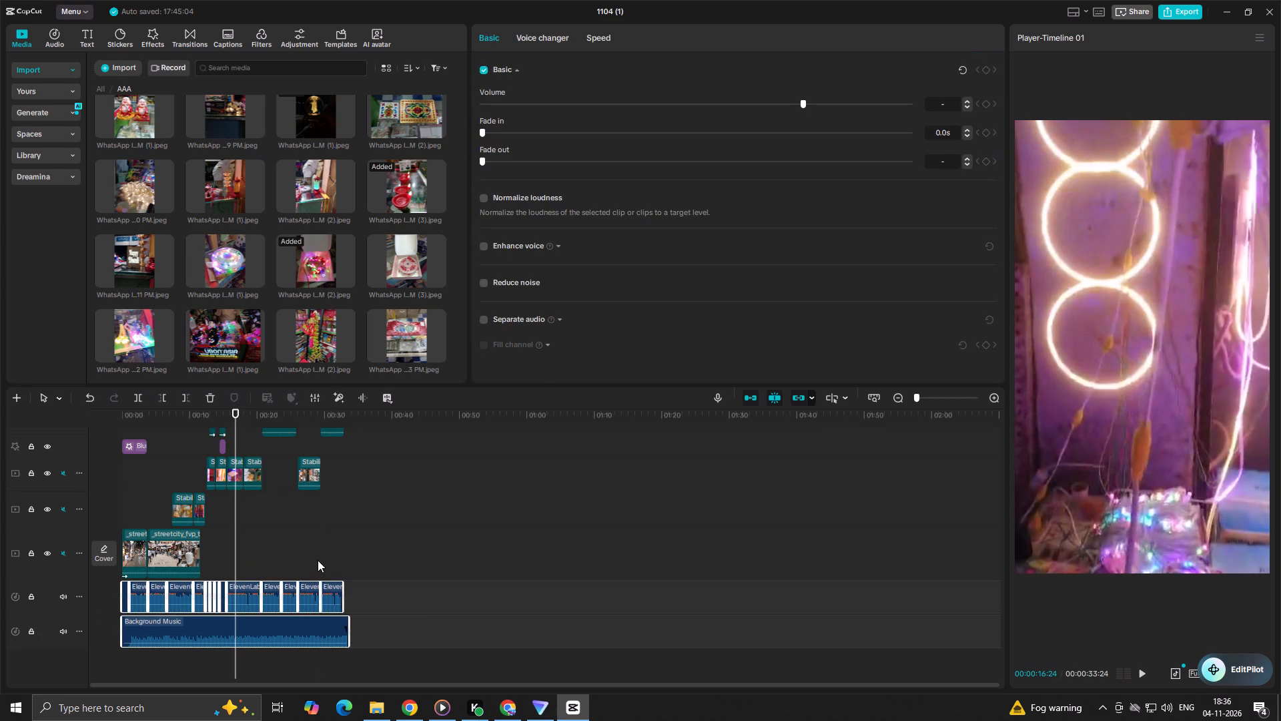
drag(417, 603, 57, 608)
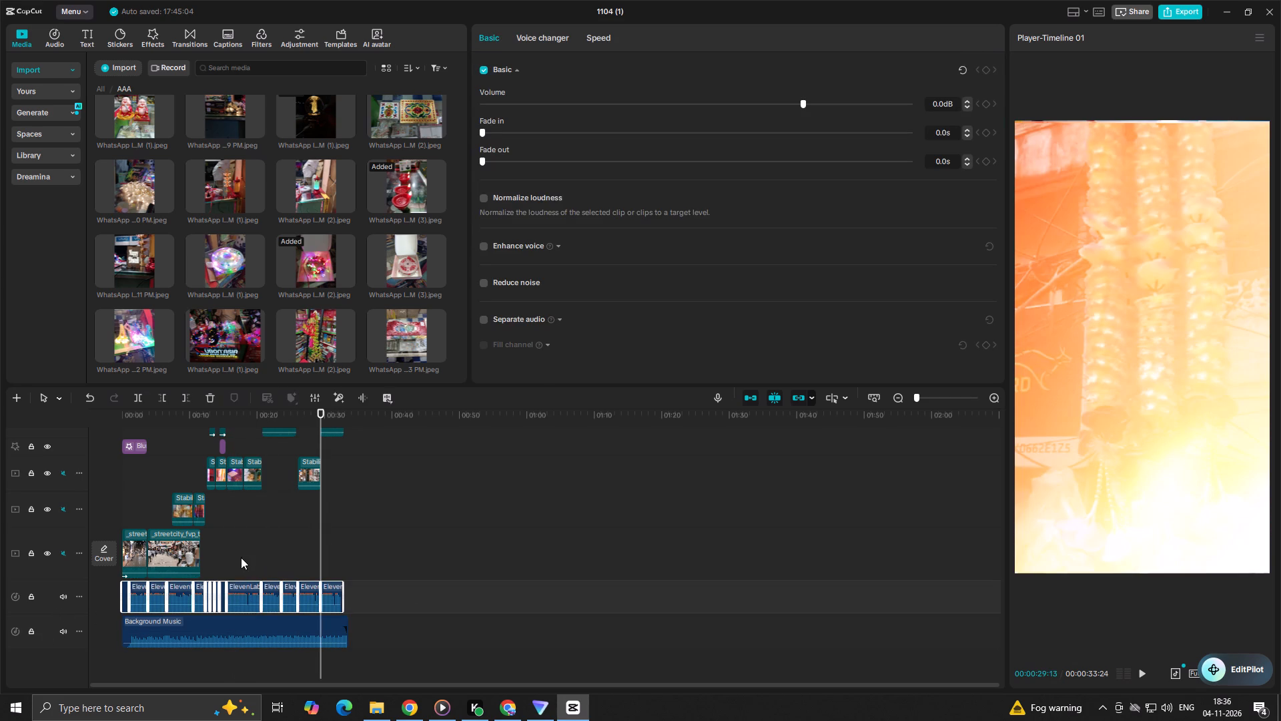
click(250, 557)
drag(403, 587, 36, 613)
right_click(240, 595)
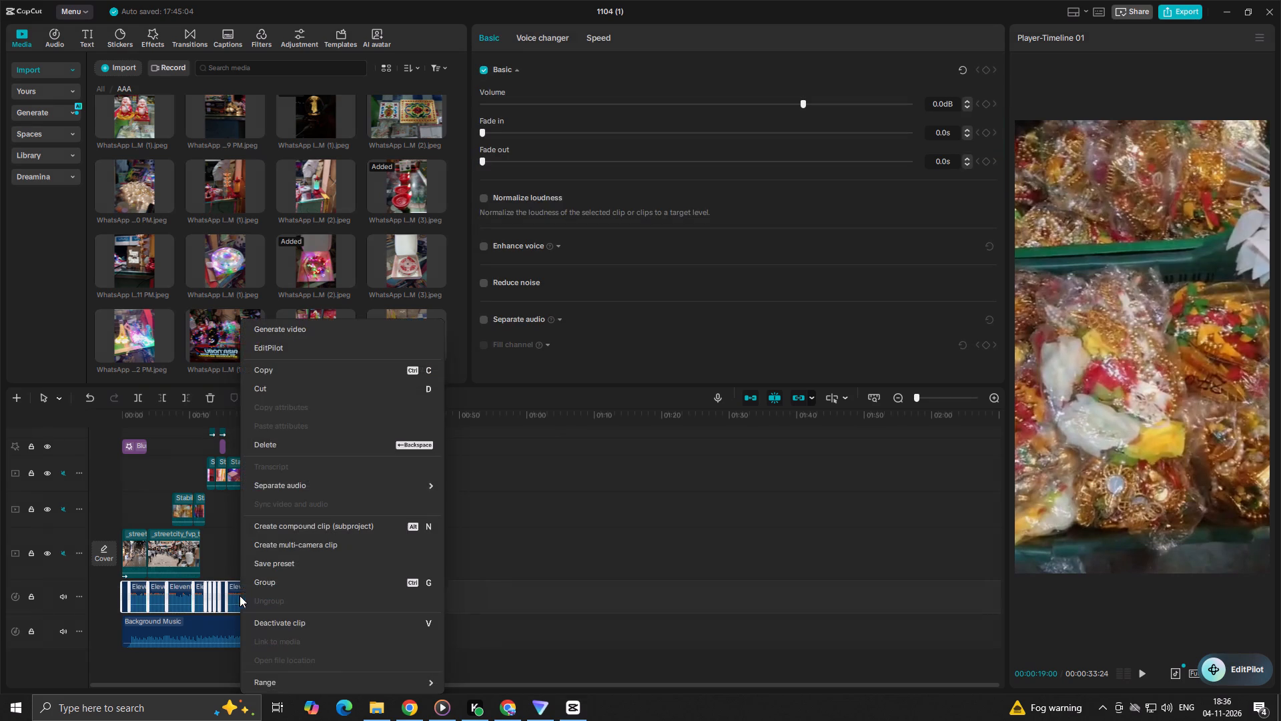
click(546, 530)
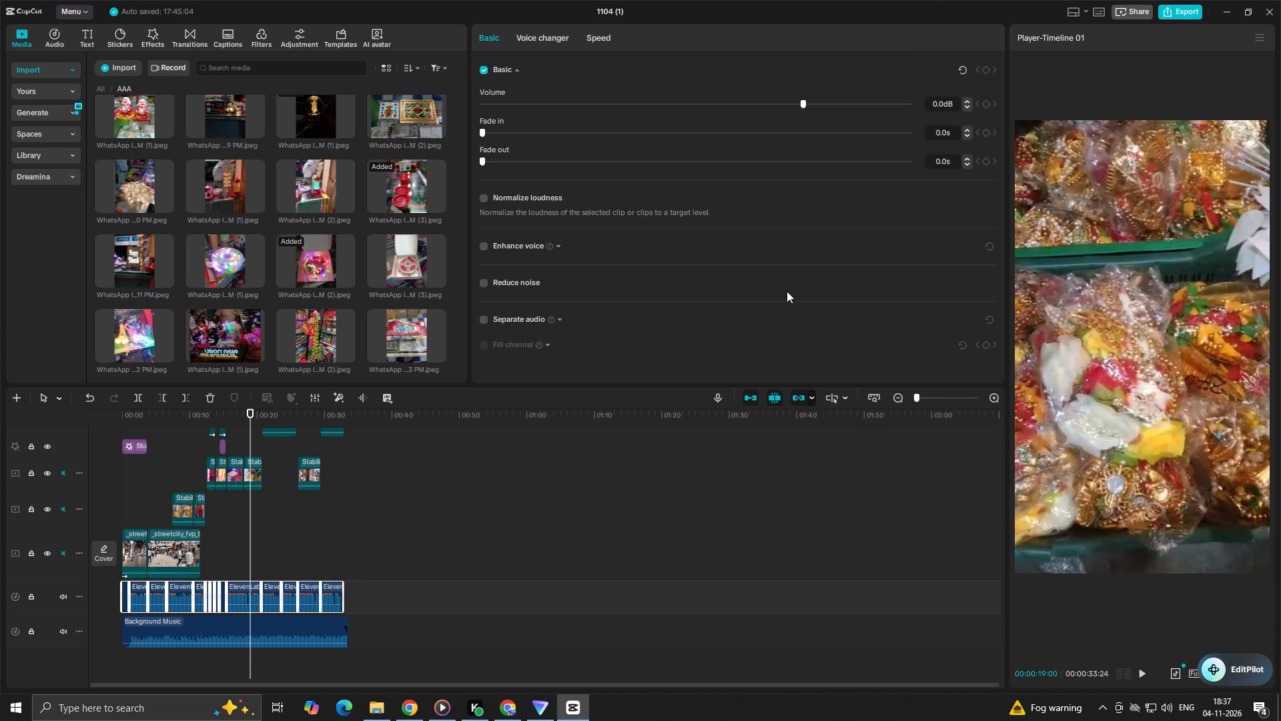
click(837, 101)
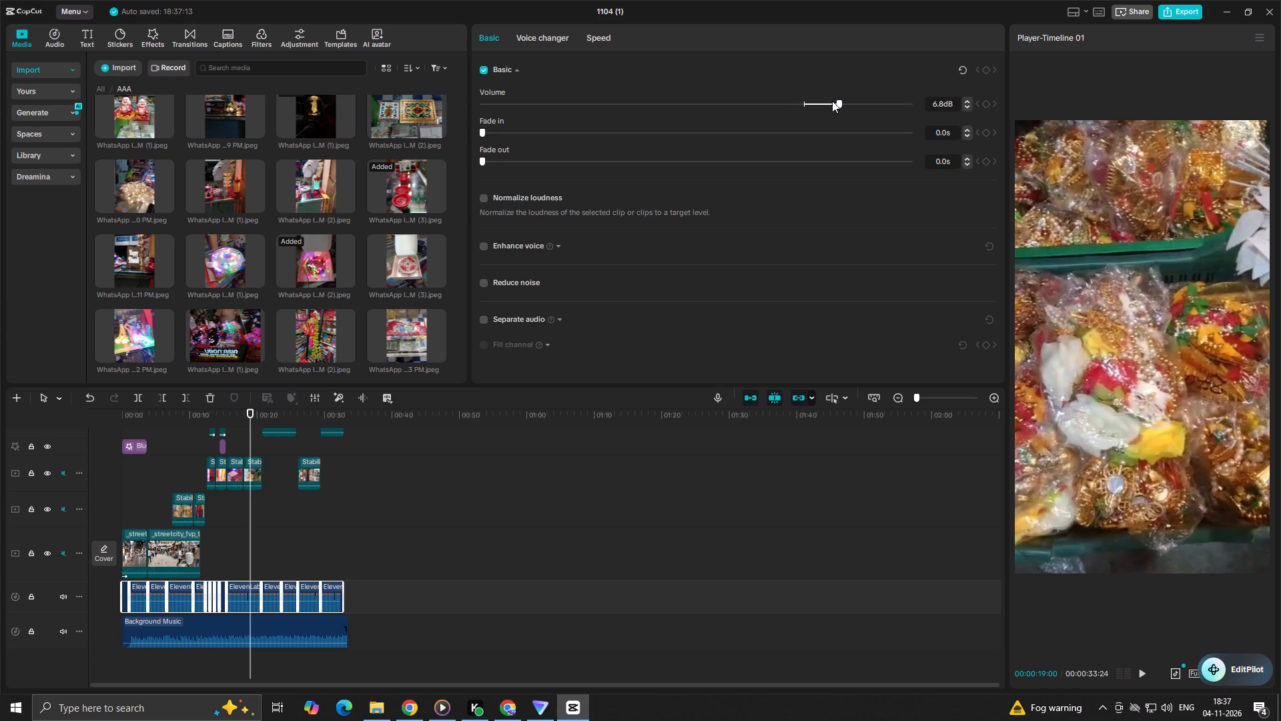
click(832, 101)
click(827, 104)
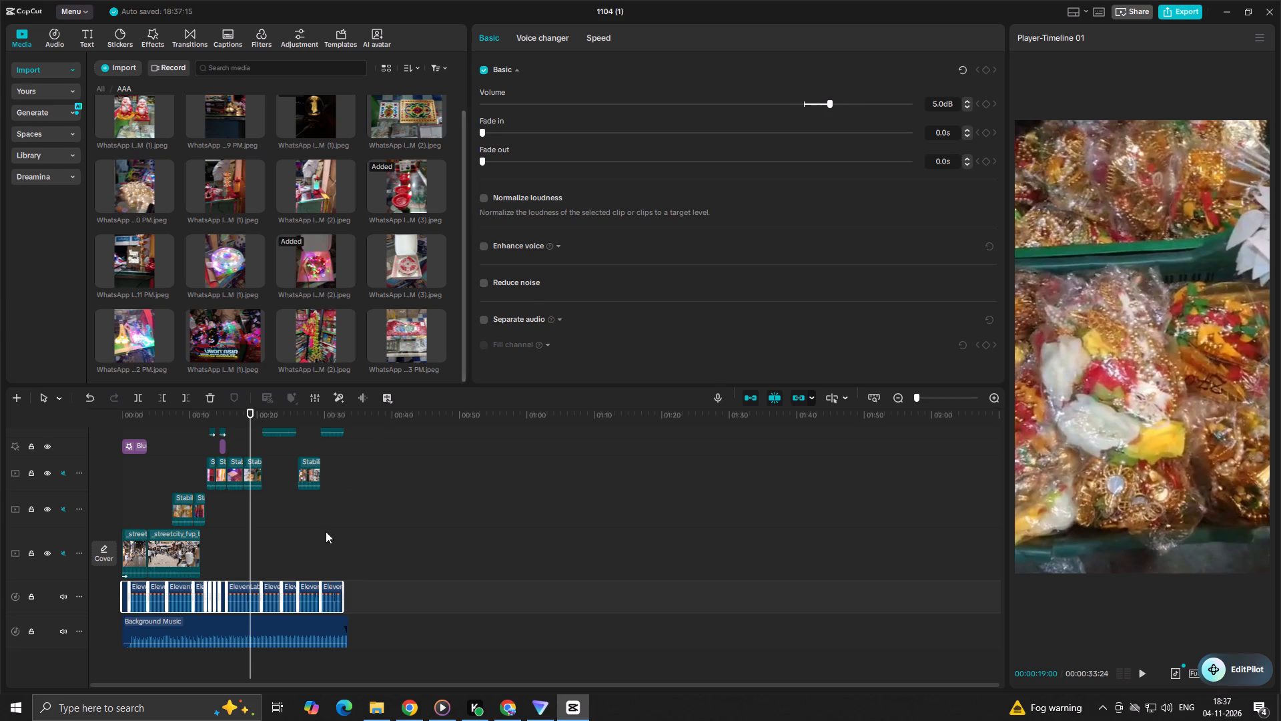
Add the Madding Sun filter from the favorites at the timeline's start, on a new track above the title text.
scroll(242, 529, up, 4)
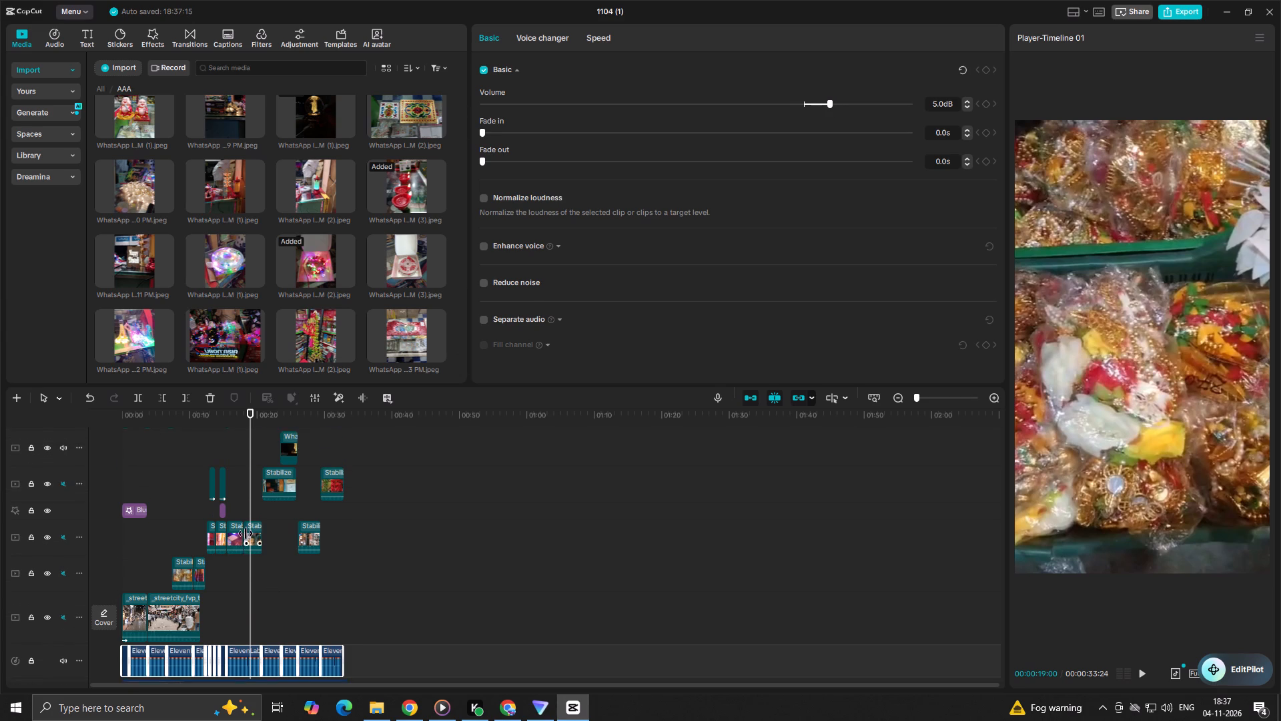
scroll(262, 553, up, 3)
scroll(262, 556, down, 4)
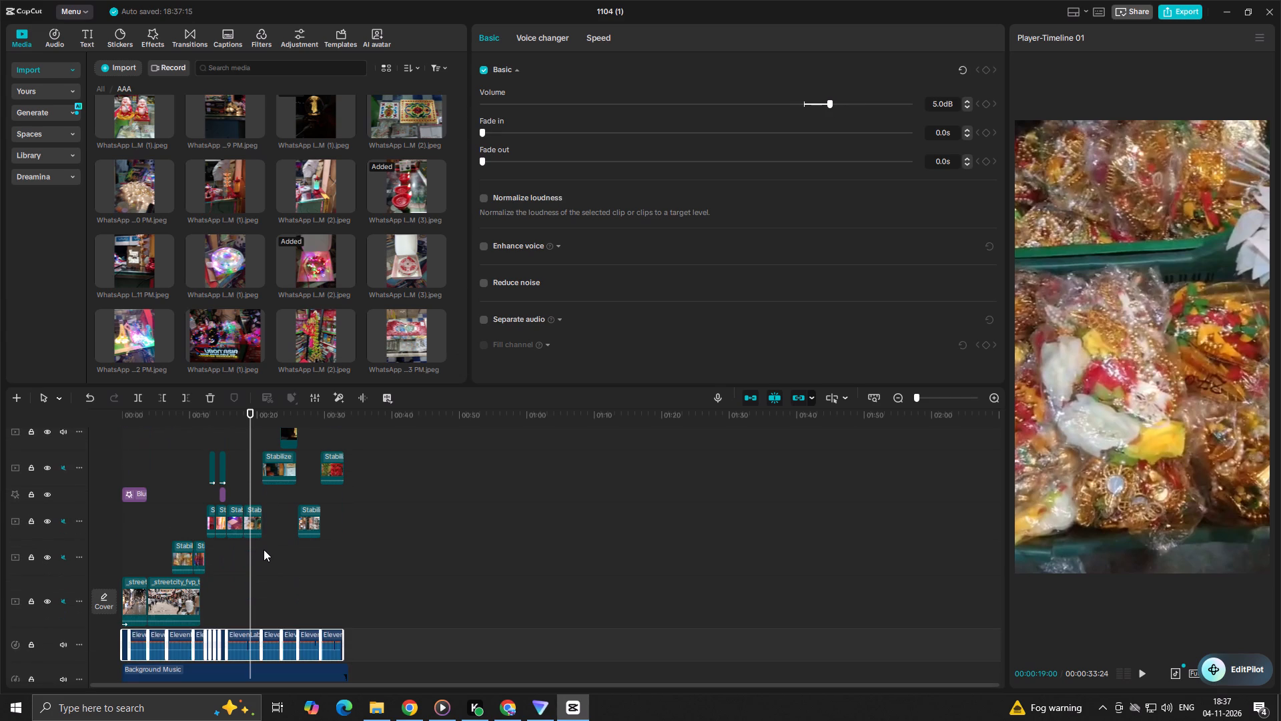
scroll(292, 580, up, 11)
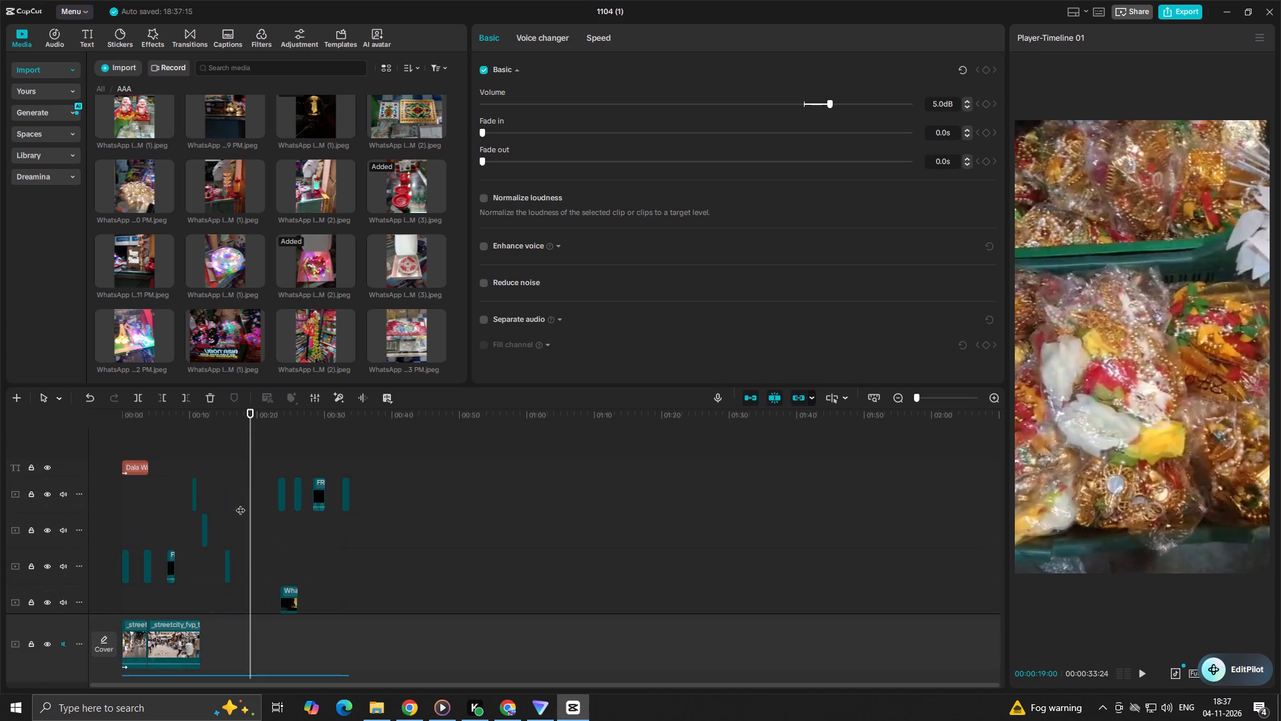
scroll(246, 551, up, 8)
click(267, 37)
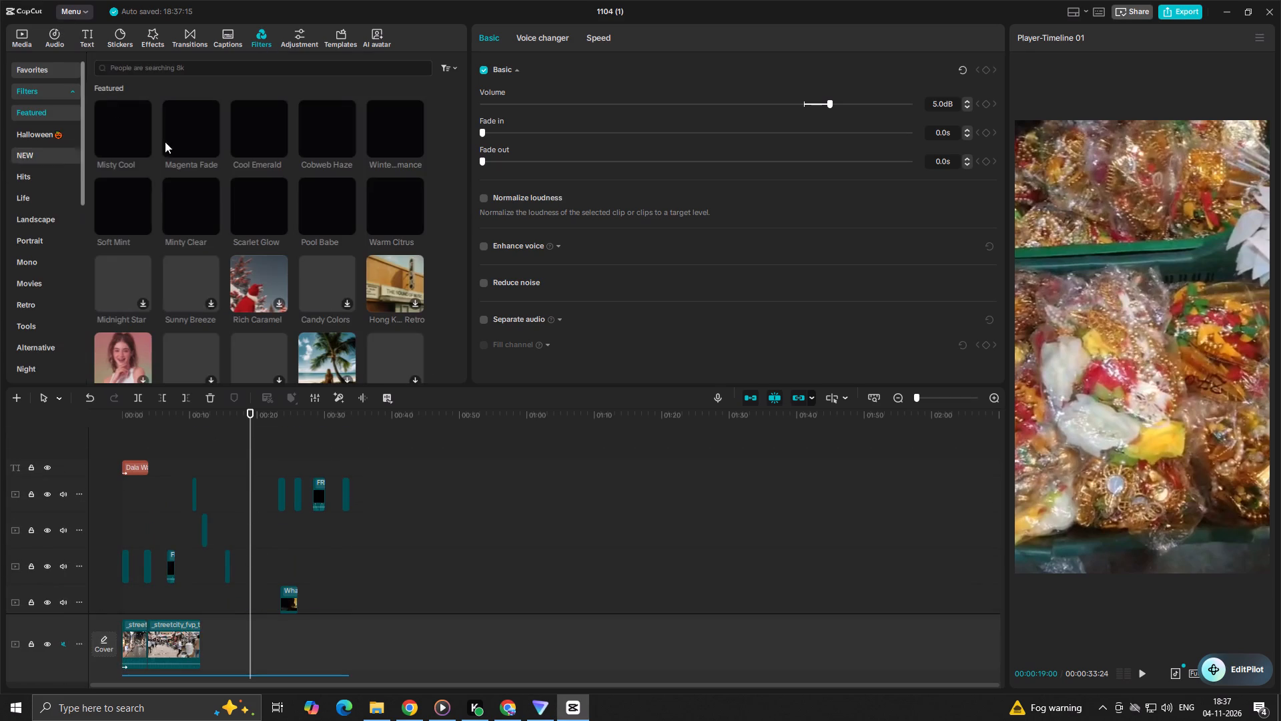
click(47, 68)
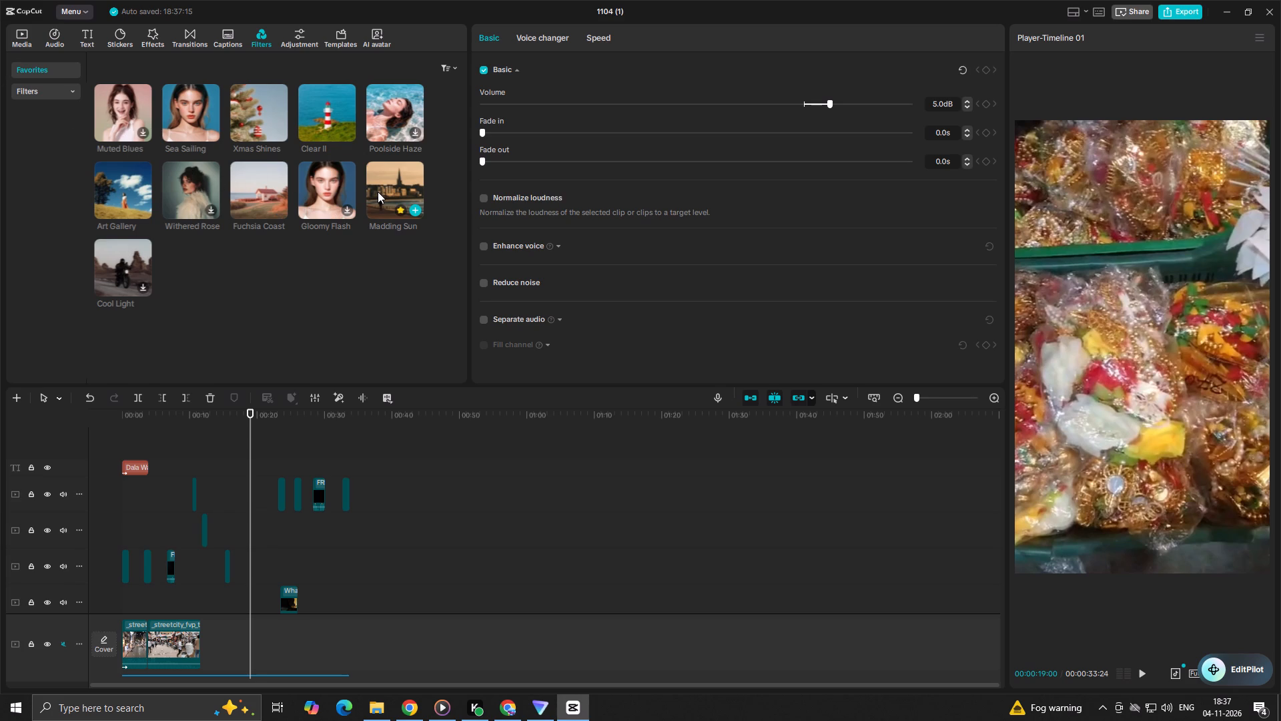
drag(380, 192, 151, 441)
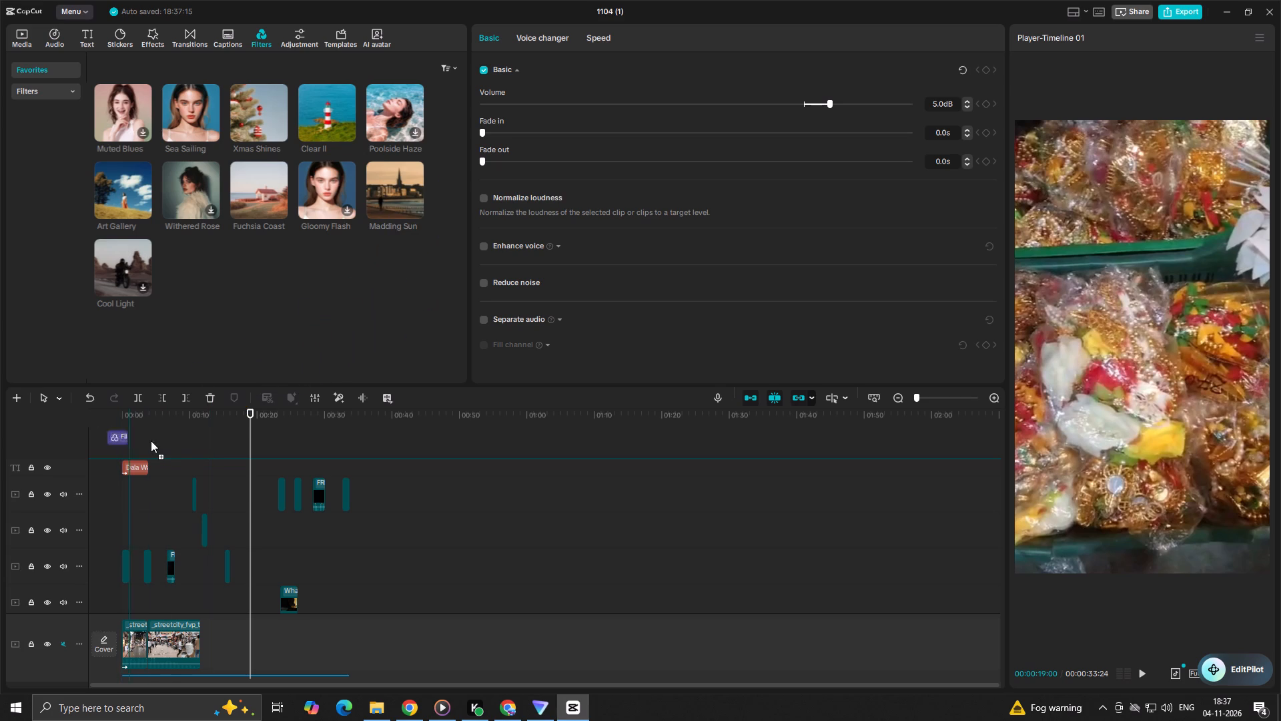
drag(151, 441, 121, 439)
Preview the opening briefly with the Madding Sun filter and extend the filter to the end of the video.
click(159, 422)
drag(160, 420, 38, 425)
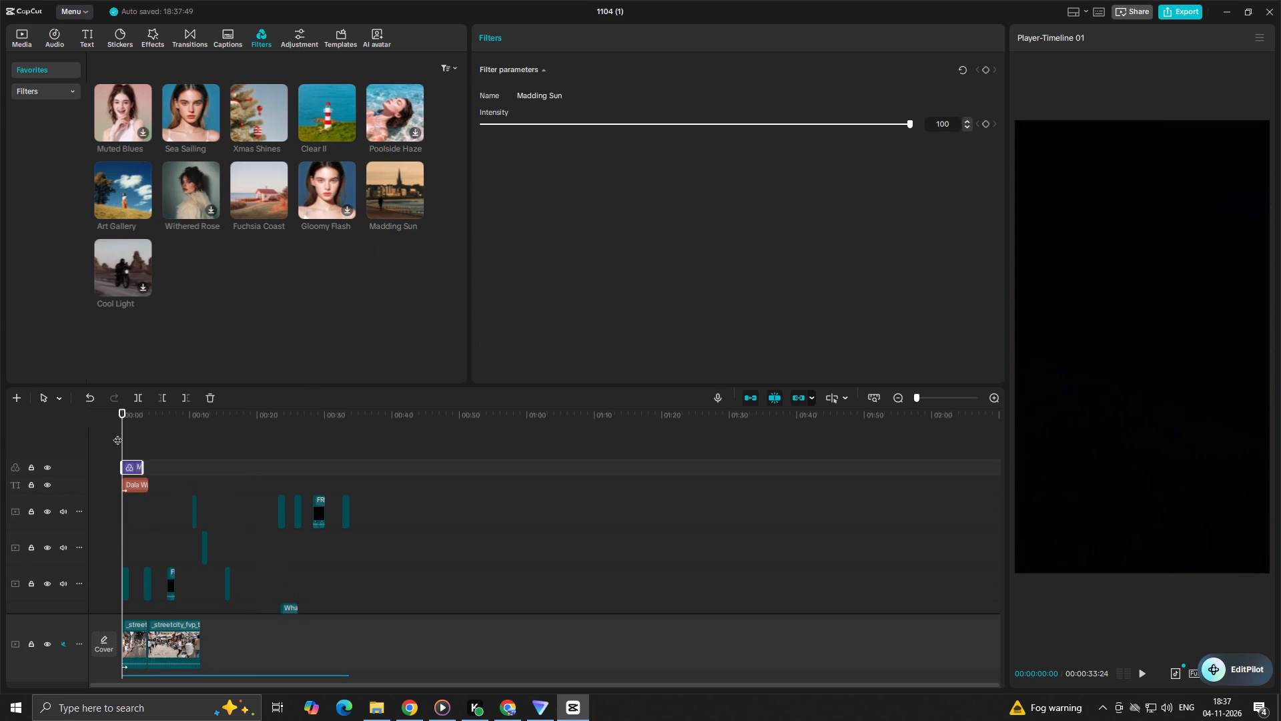
key(space)
key(space)
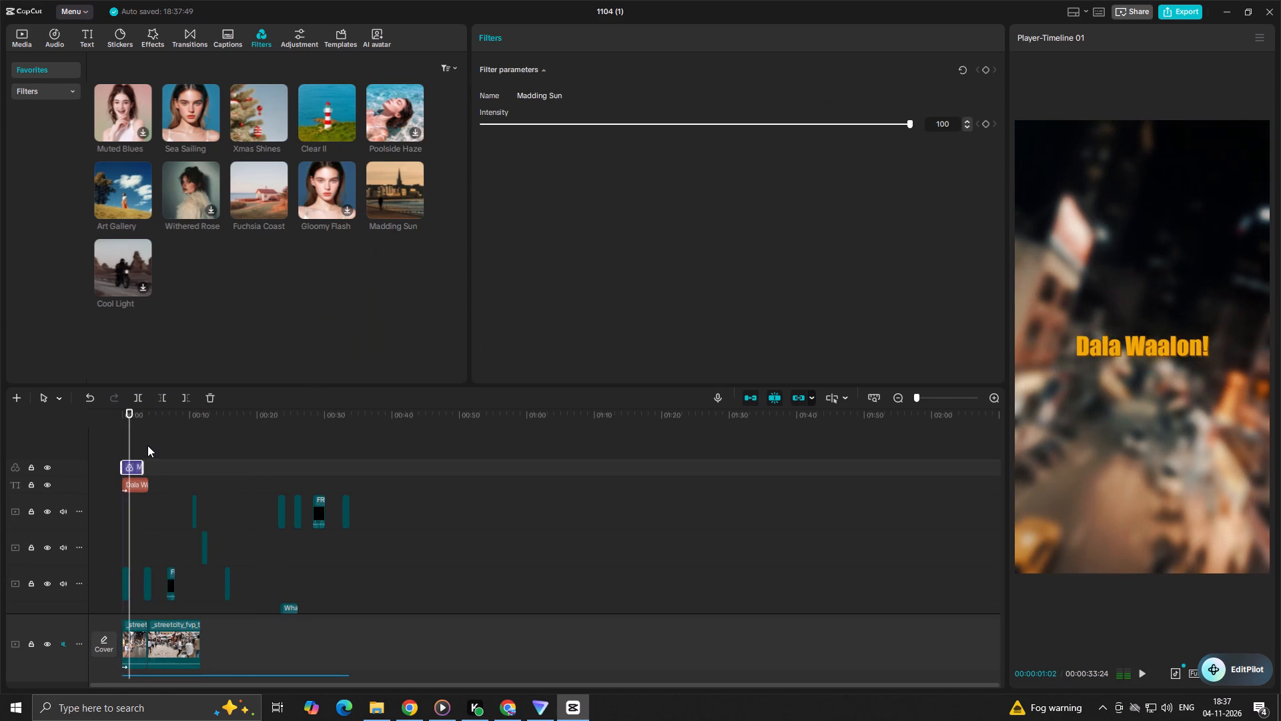
drag(145, 465, 346, 464)
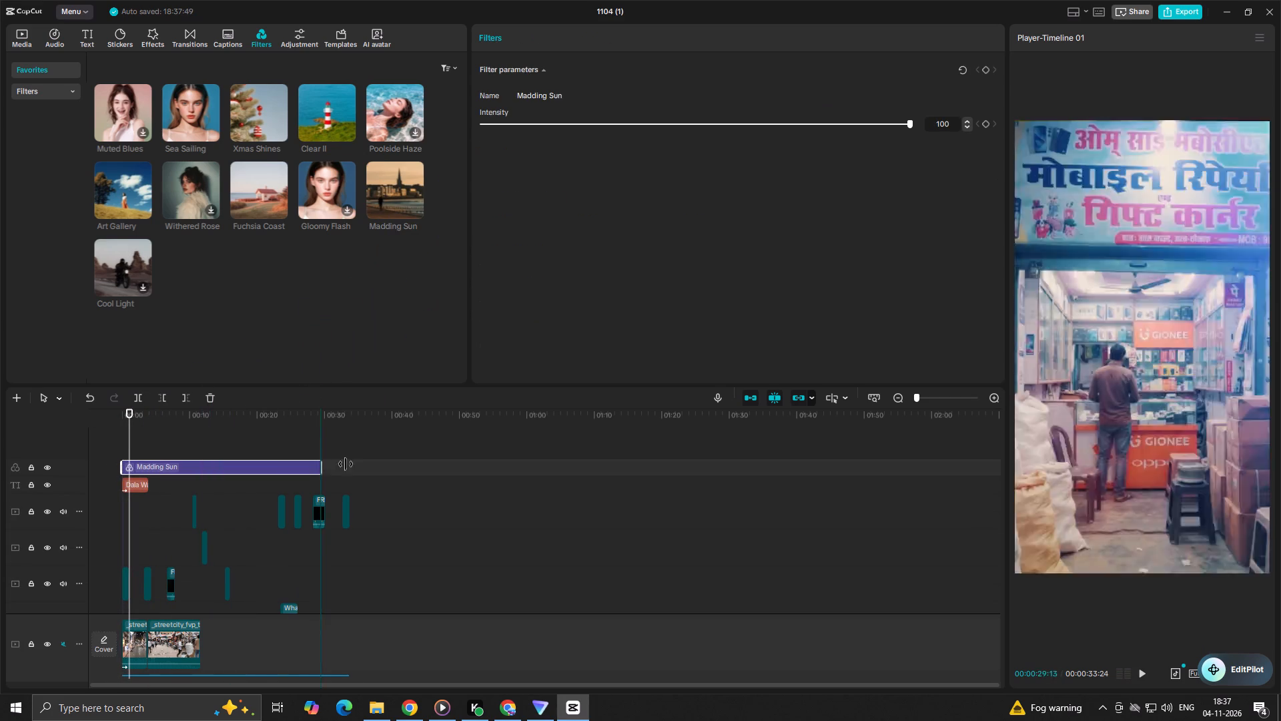
drag(346, 464, 349, 485)
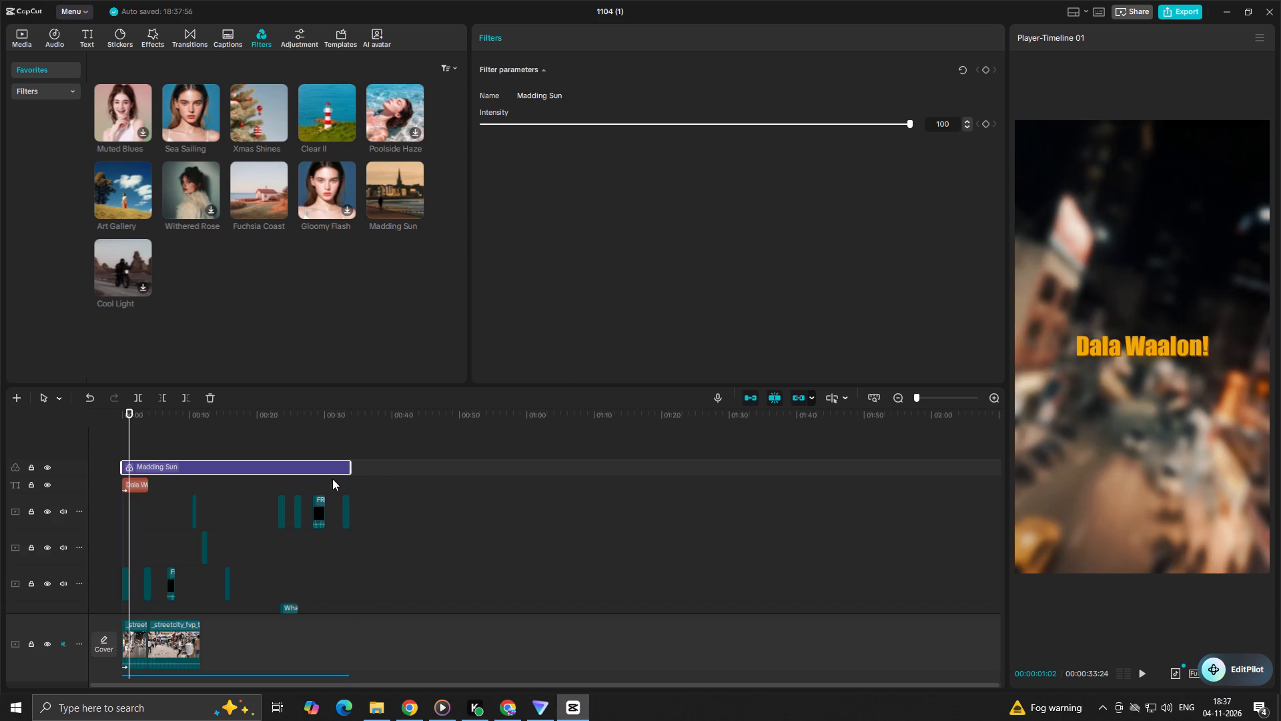
Set the Madding Sun filter's intensity to 50, using the neon ring-light shot at about 17 seconds as reference.
click(279, 441)
drag(279, 441, 239, 461)
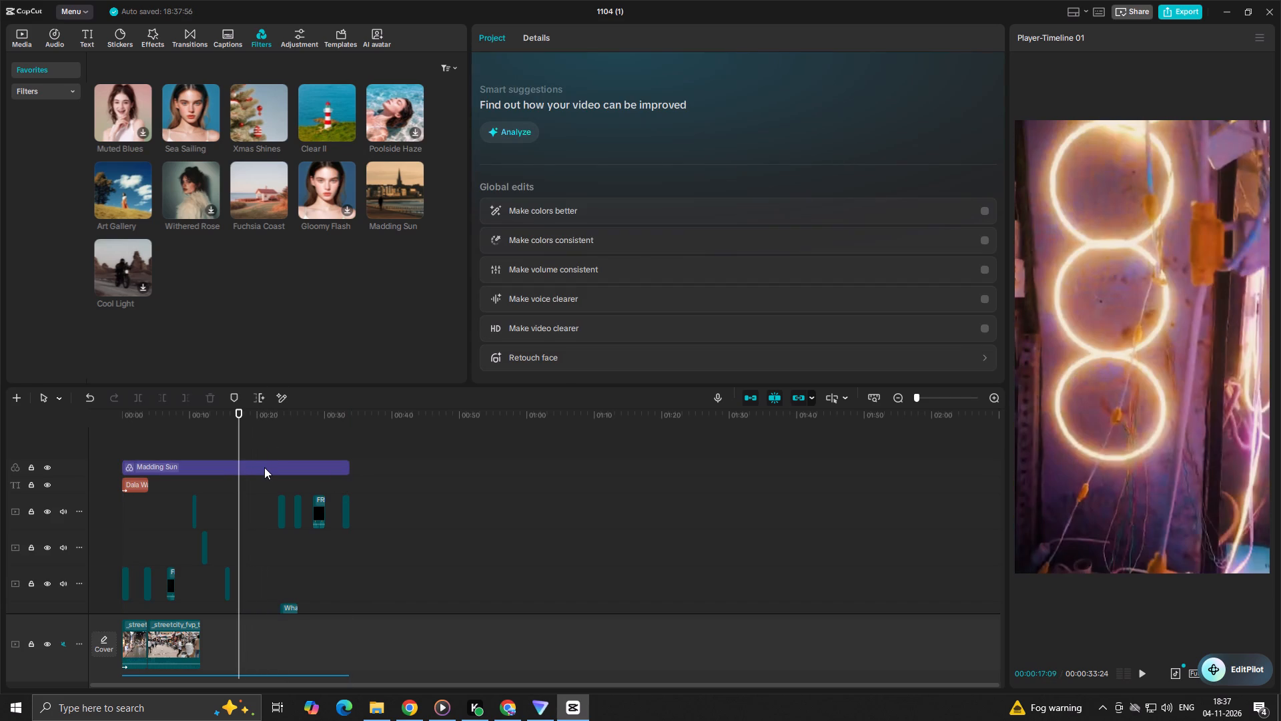
click(264, 467)
click(698, 124)
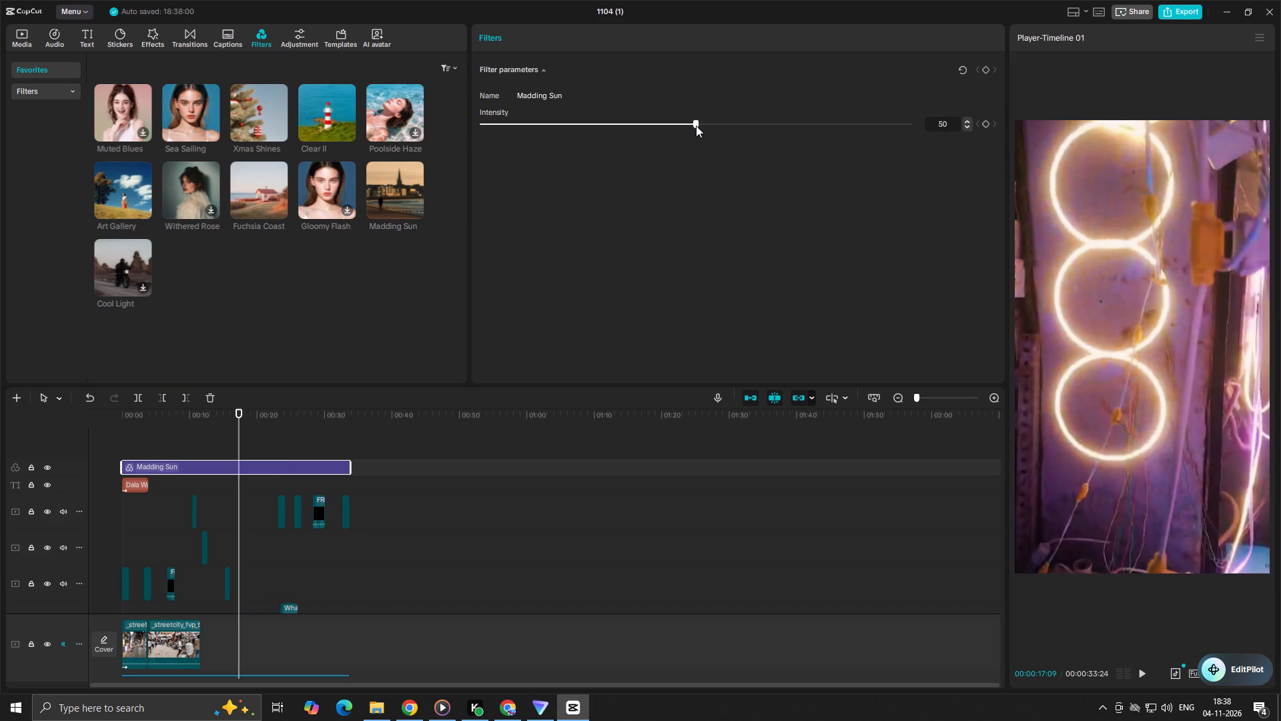
Play the video from the beginning to review the look with the filter applied.
click(306, 436)
drag(302, 436, 0, 453)
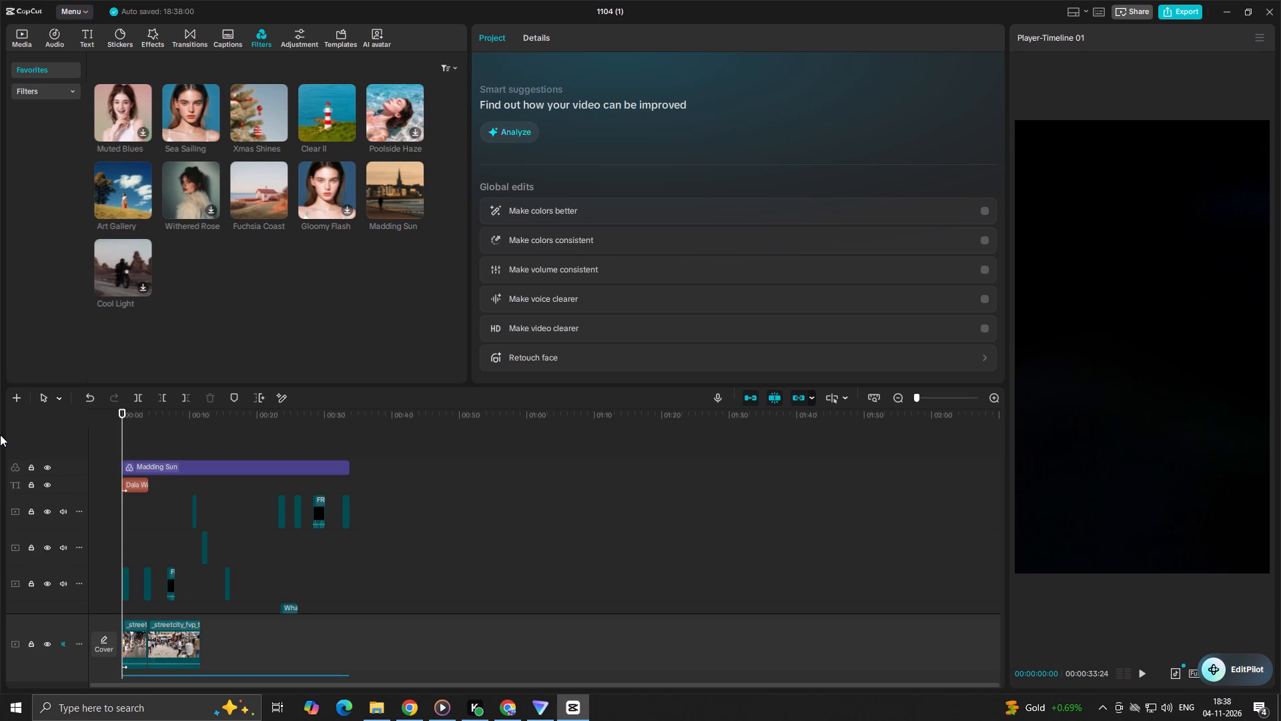
key(space)
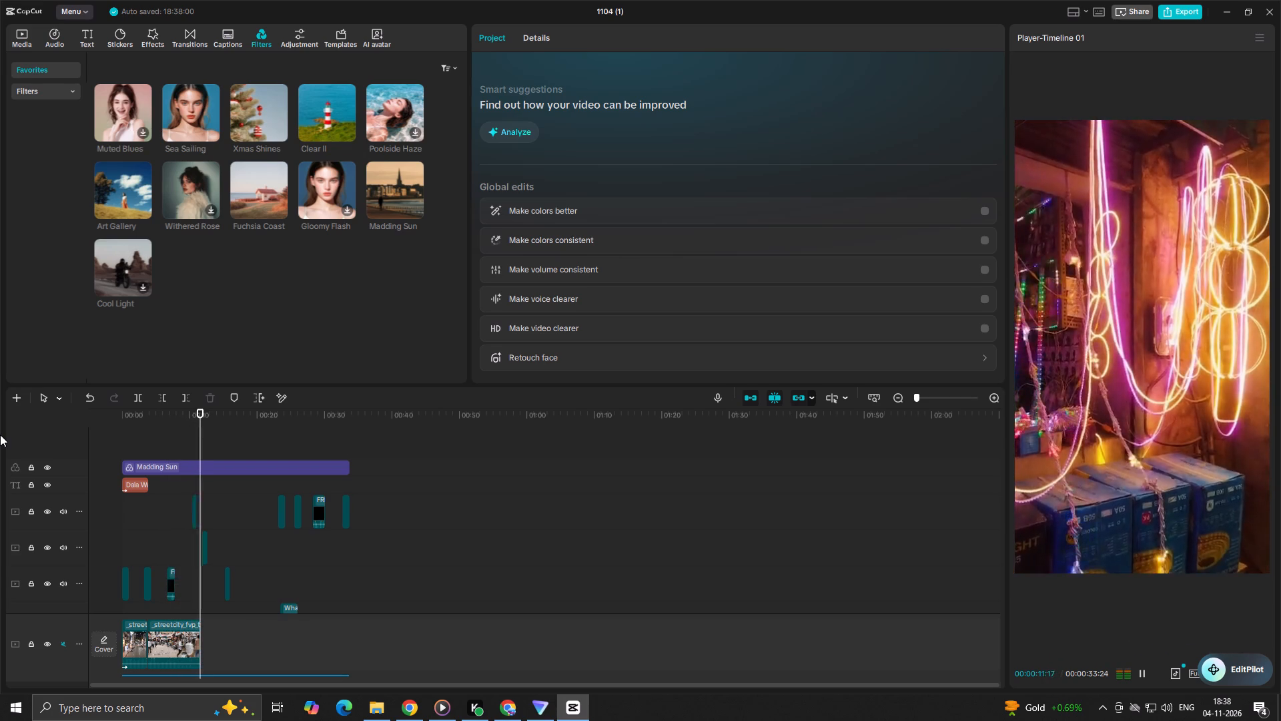
Add a custom adjustment layer above the Madding Sun filter and stretch it across the whole video.
click(303, 31)
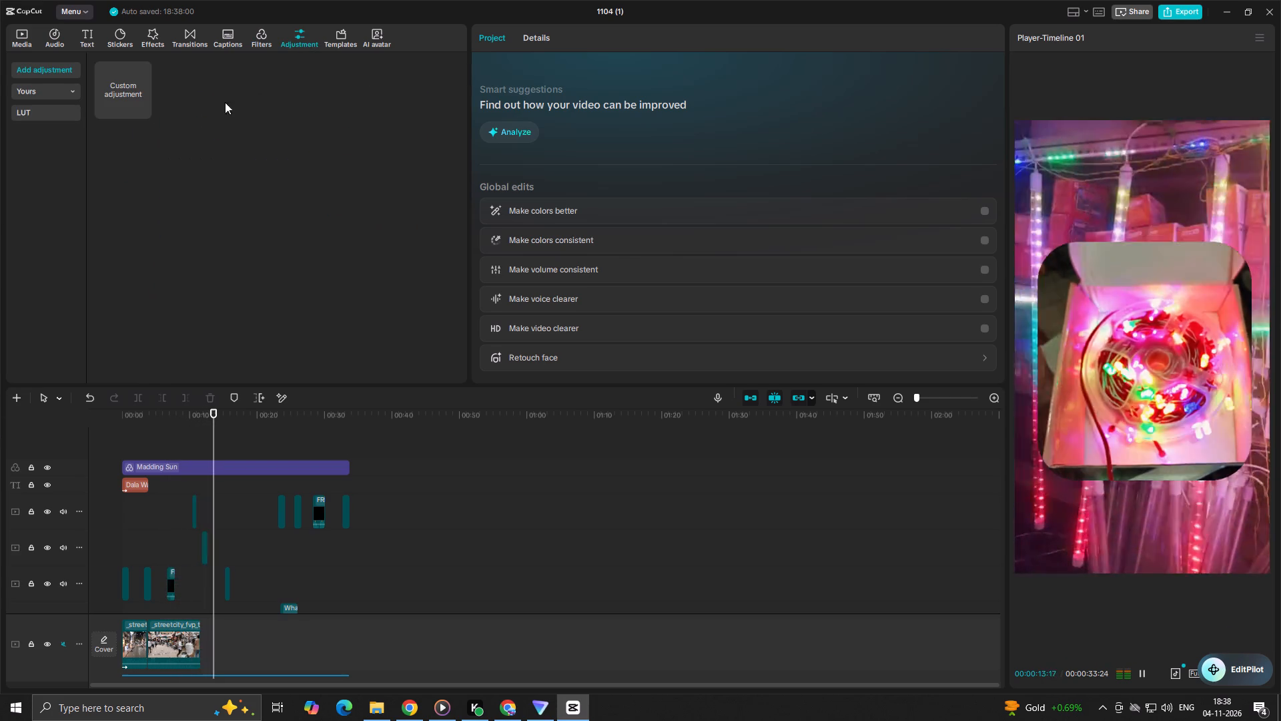
click(141, 115)
click(222, 458)
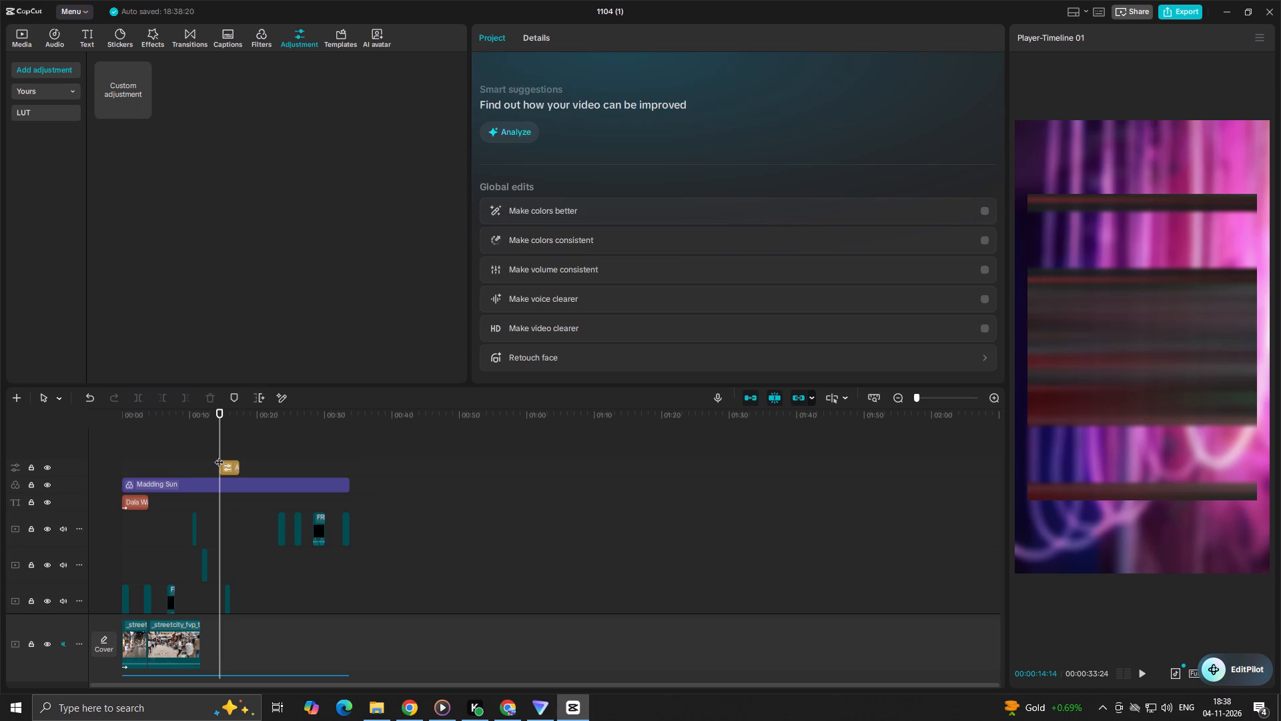
click(242, 463)
click(233, 467)
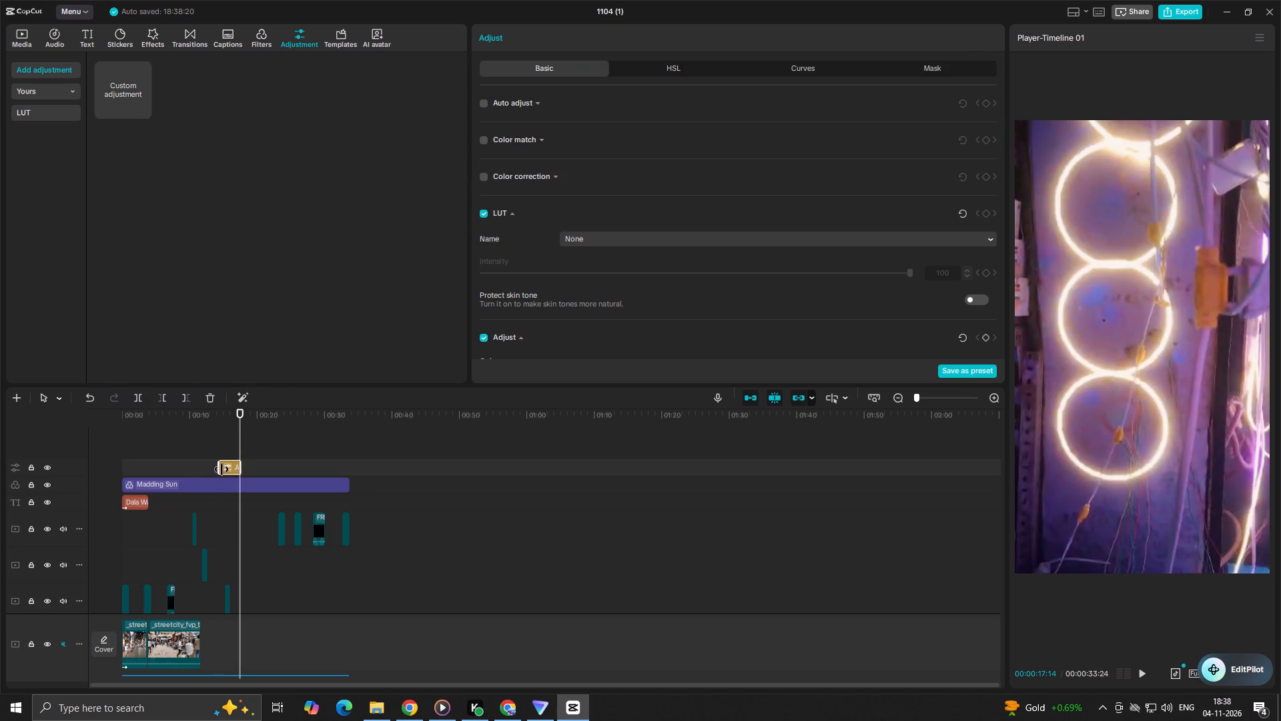
drag(222, 469, 24, 463)
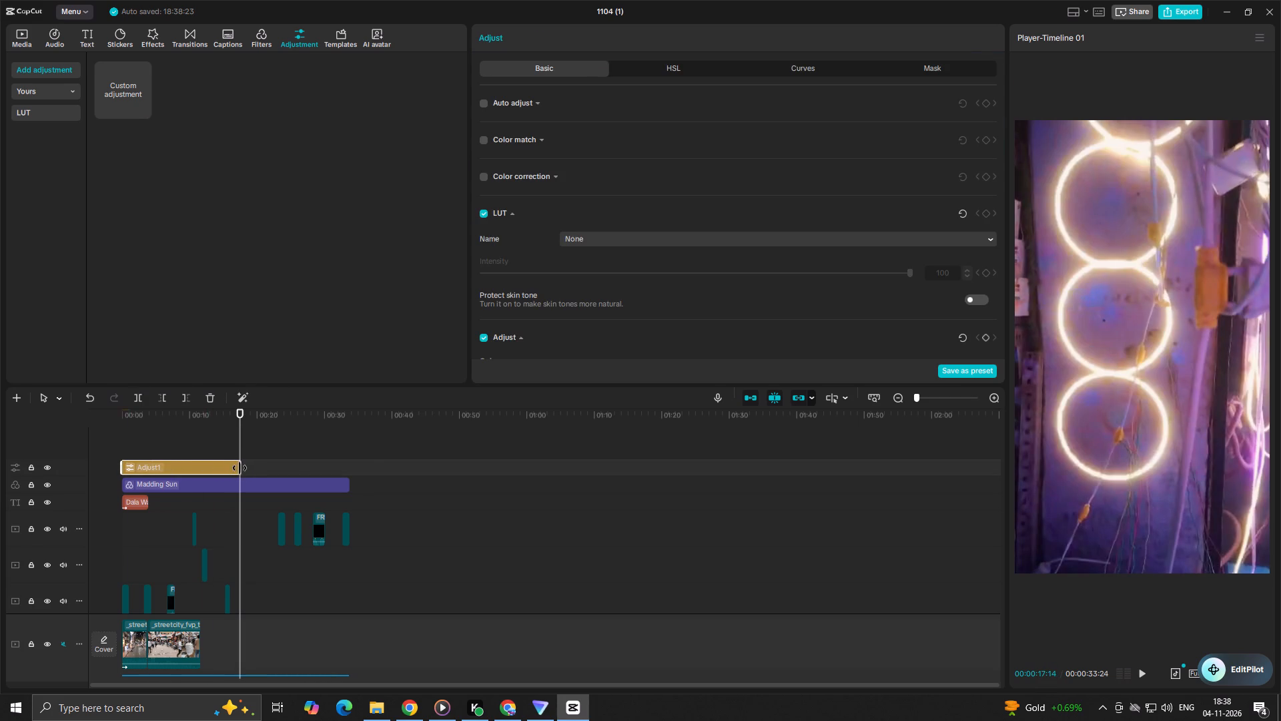
drag(240, 468, 350, 486)
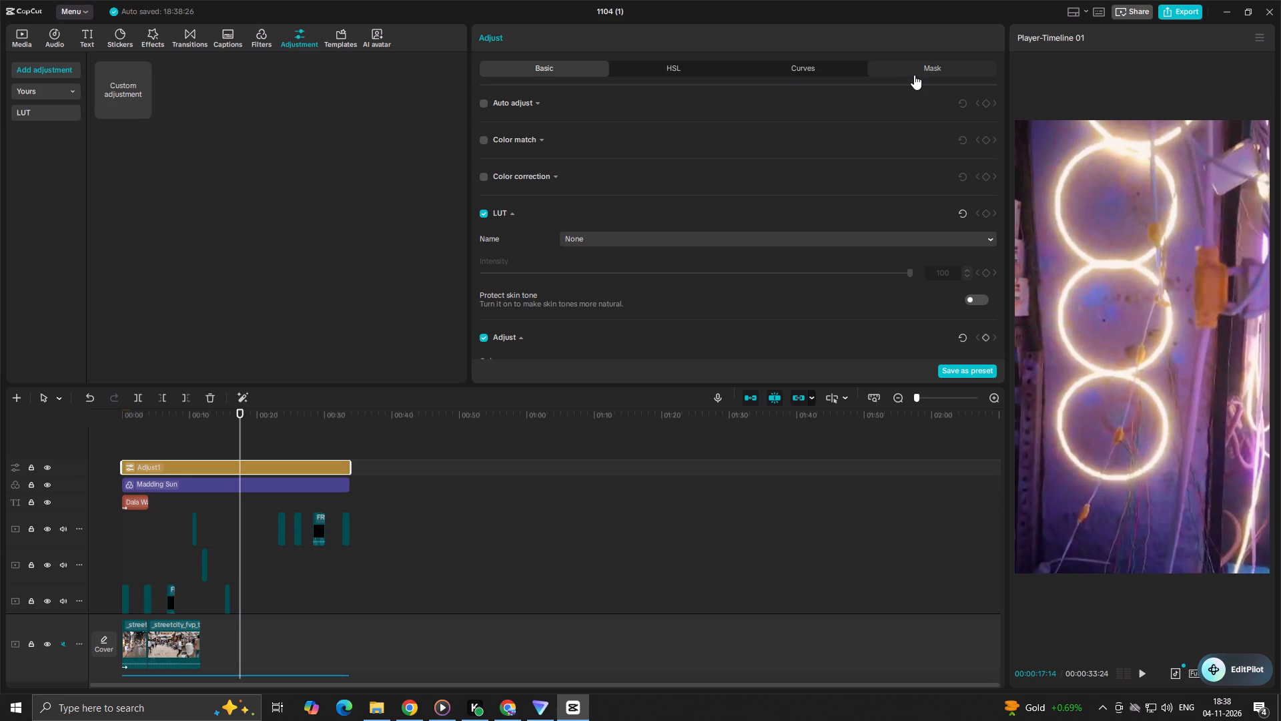
Set the Clarity effect of the custom adjustment layer to 39.
scroll(793, 277, down, 4)
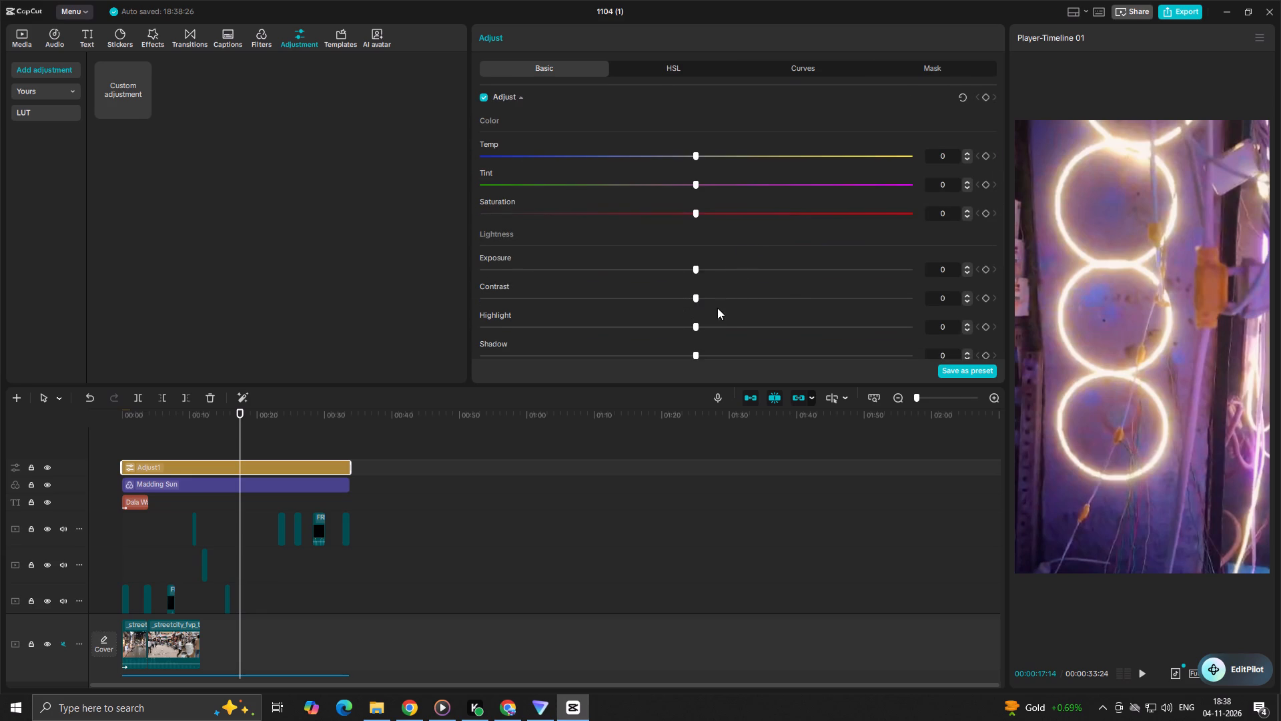
scroll(758, 302, down, 1)
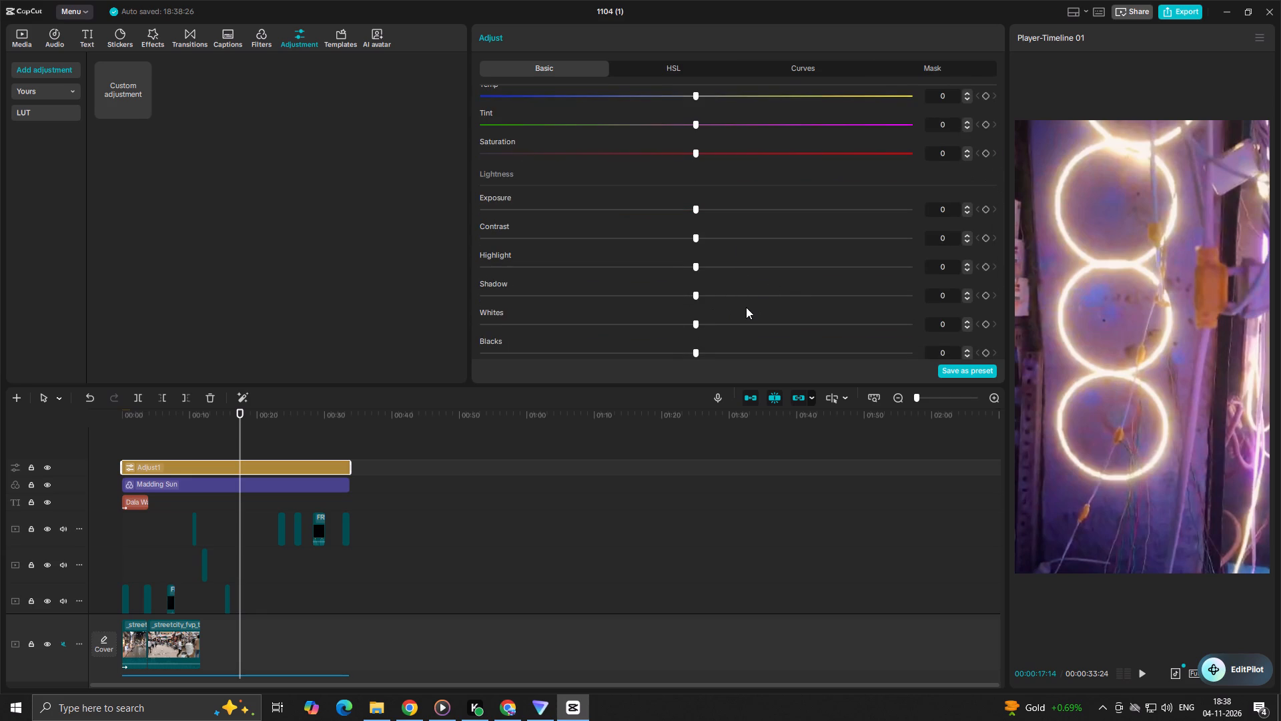
scroll(771, 248, down, 2)
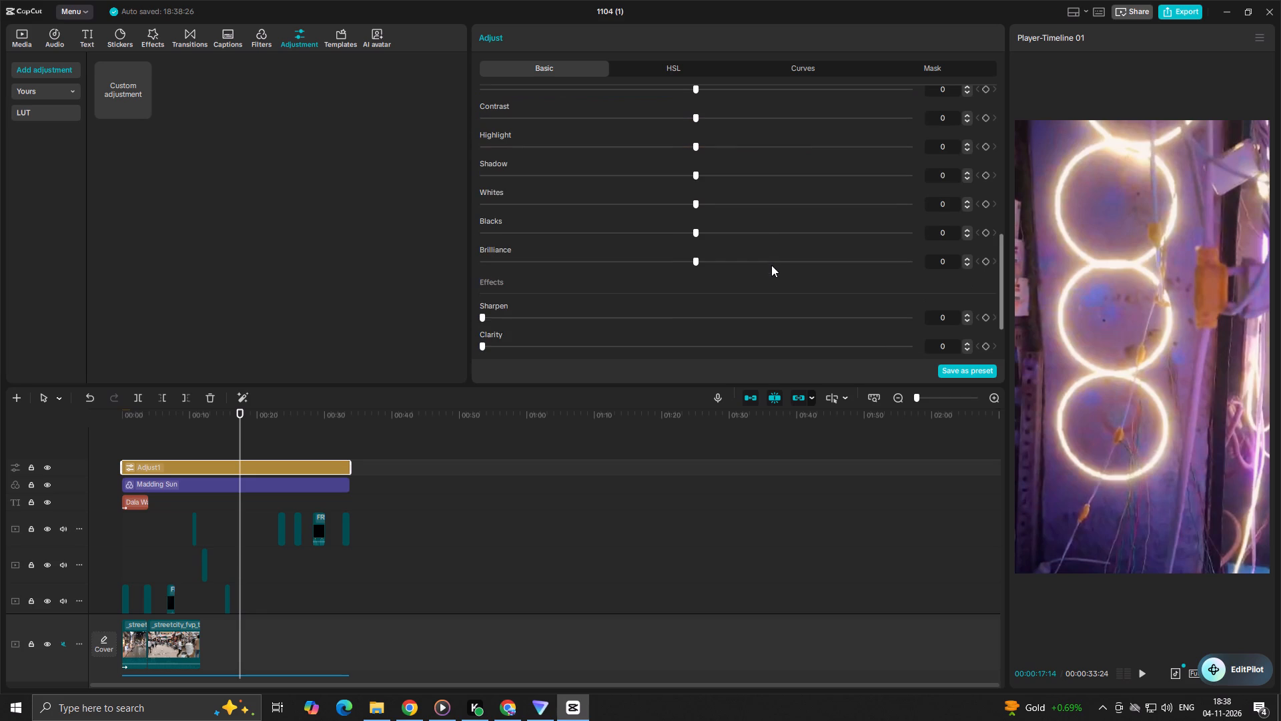
scroll(640, 327, down, 1)
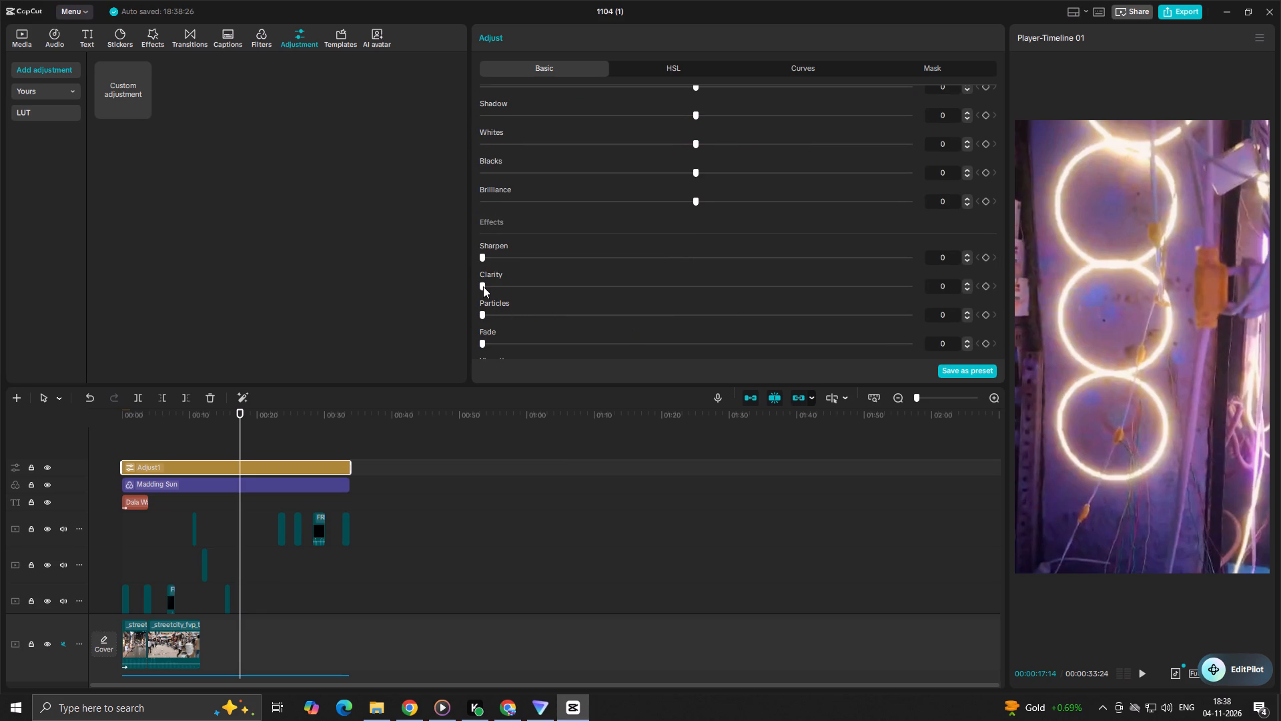
drag(483, 286, 528, 294)
drag(528, 294, 817, 338)
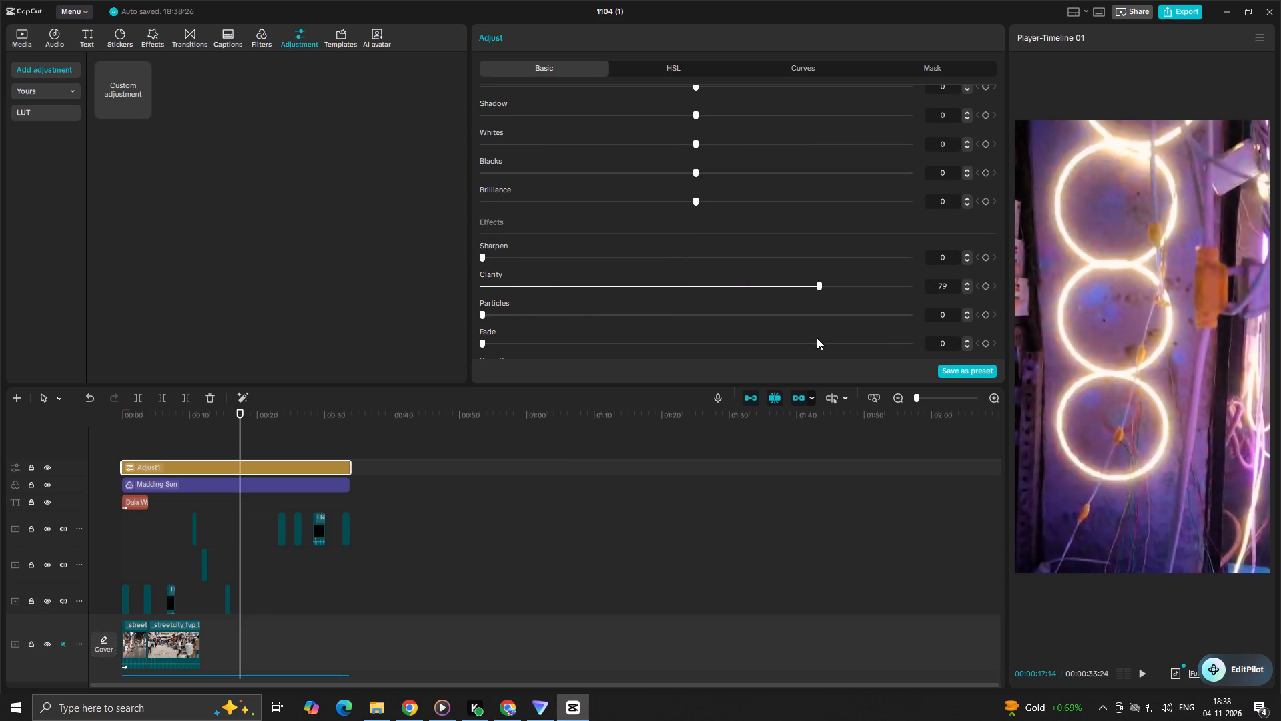
drag(817, 338, 667, 403)
drag(667, 403, 646, 421)
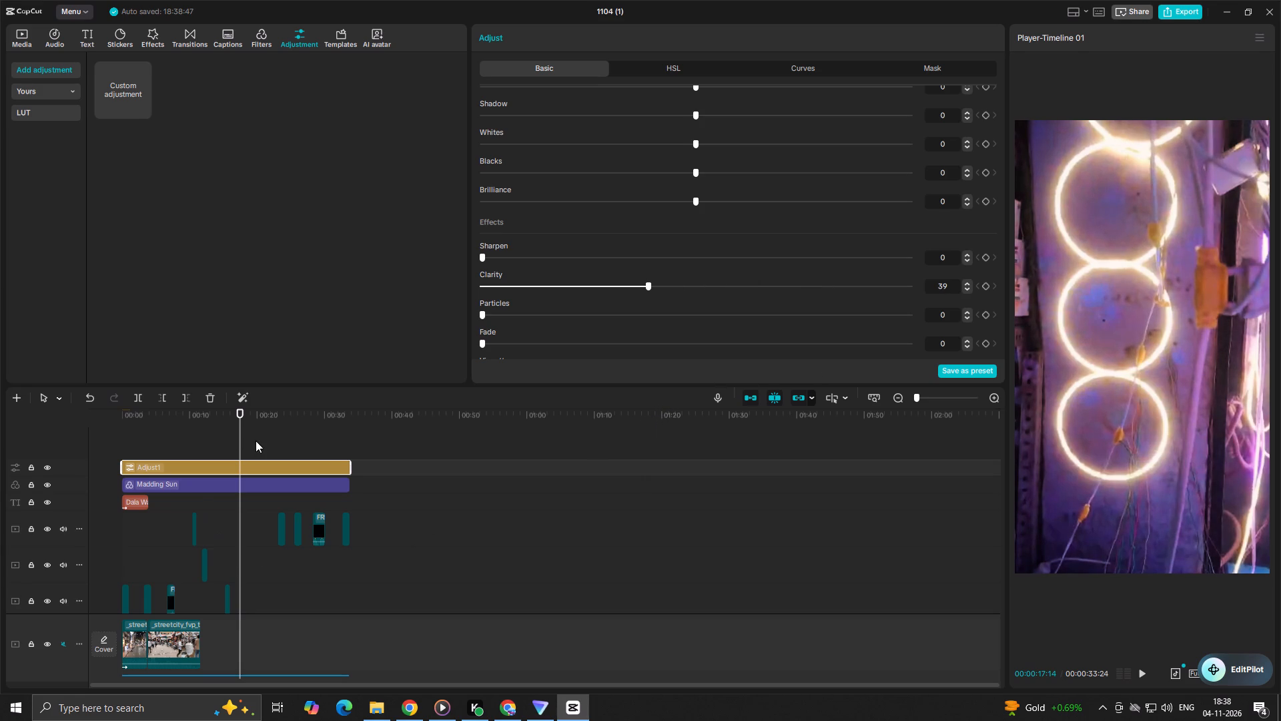
Preview the opening briefly and skim the rest of the video to check the look with the clarity adjustment.
click(256, 441)
drag(257, 441, 0, 494)
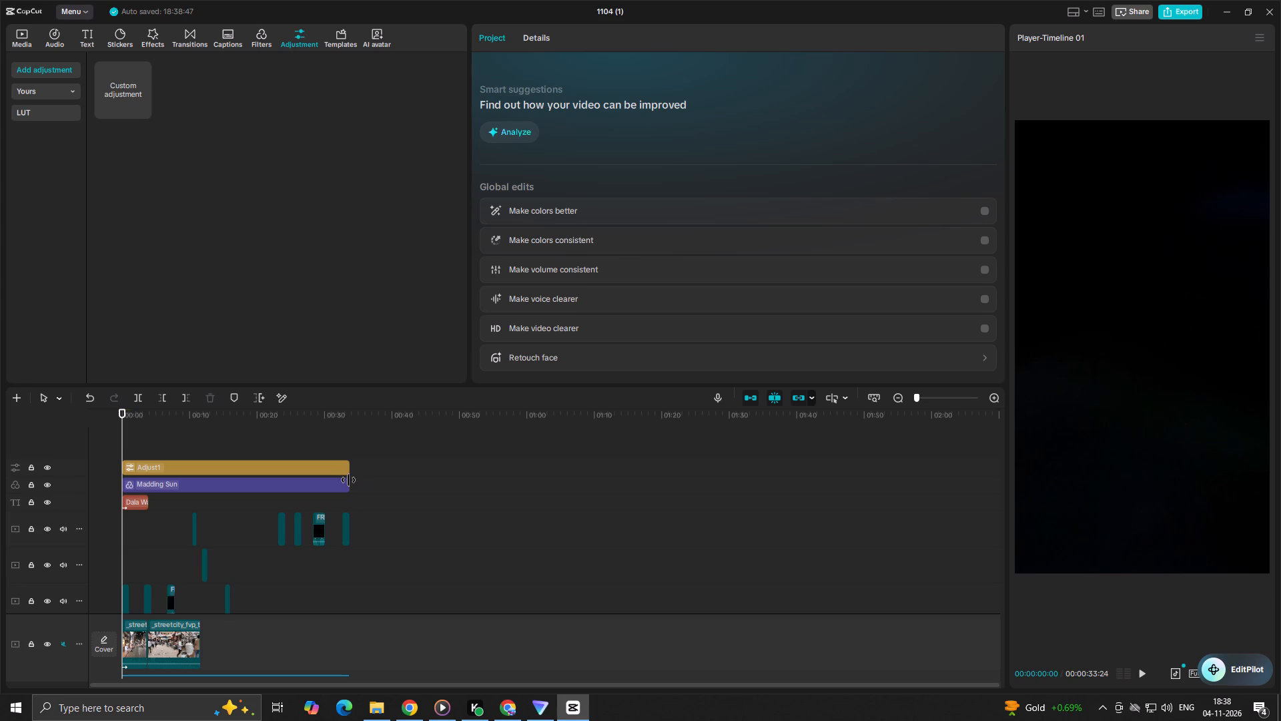
key(space)
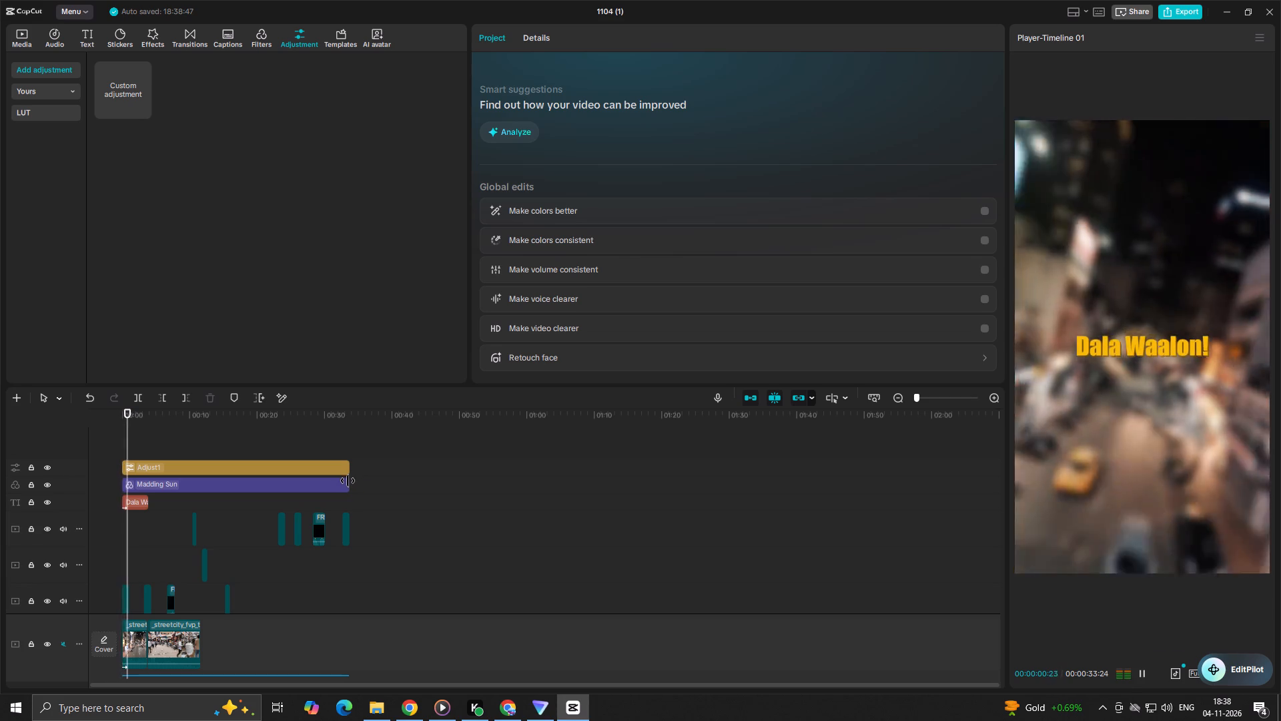
key(space)
click(288, 444)
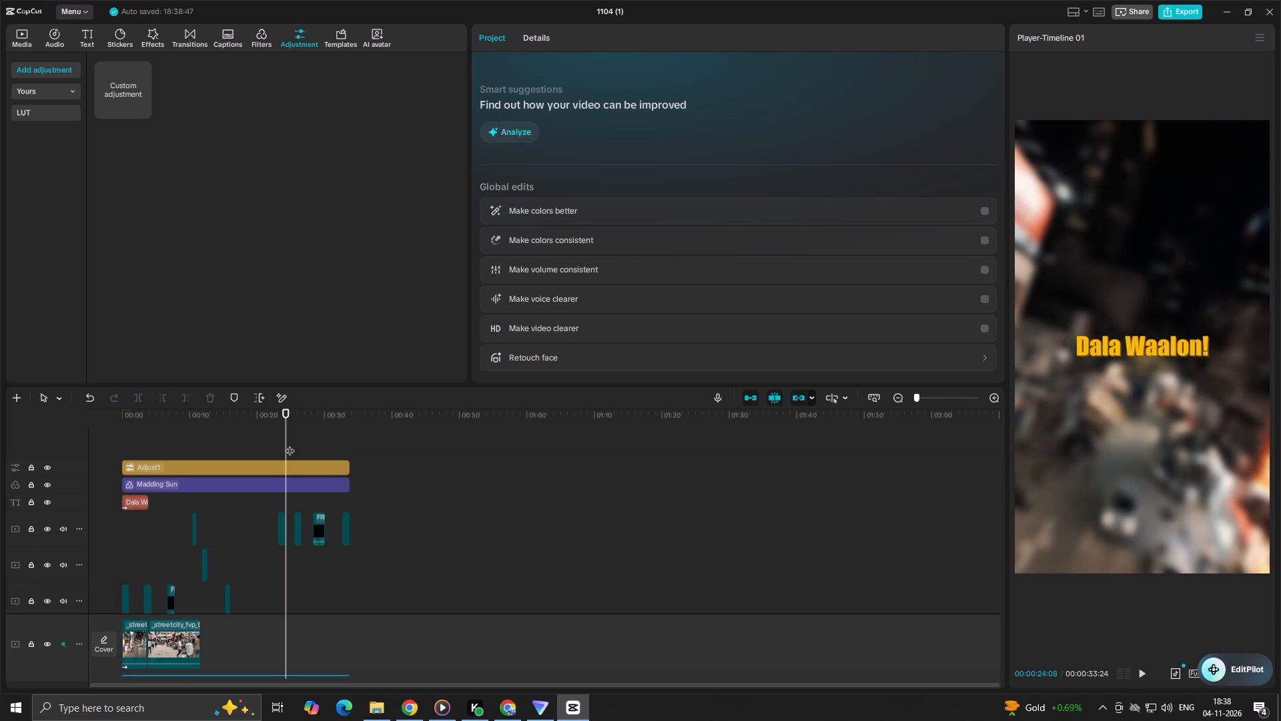
drag(290, 444, 350, 446)
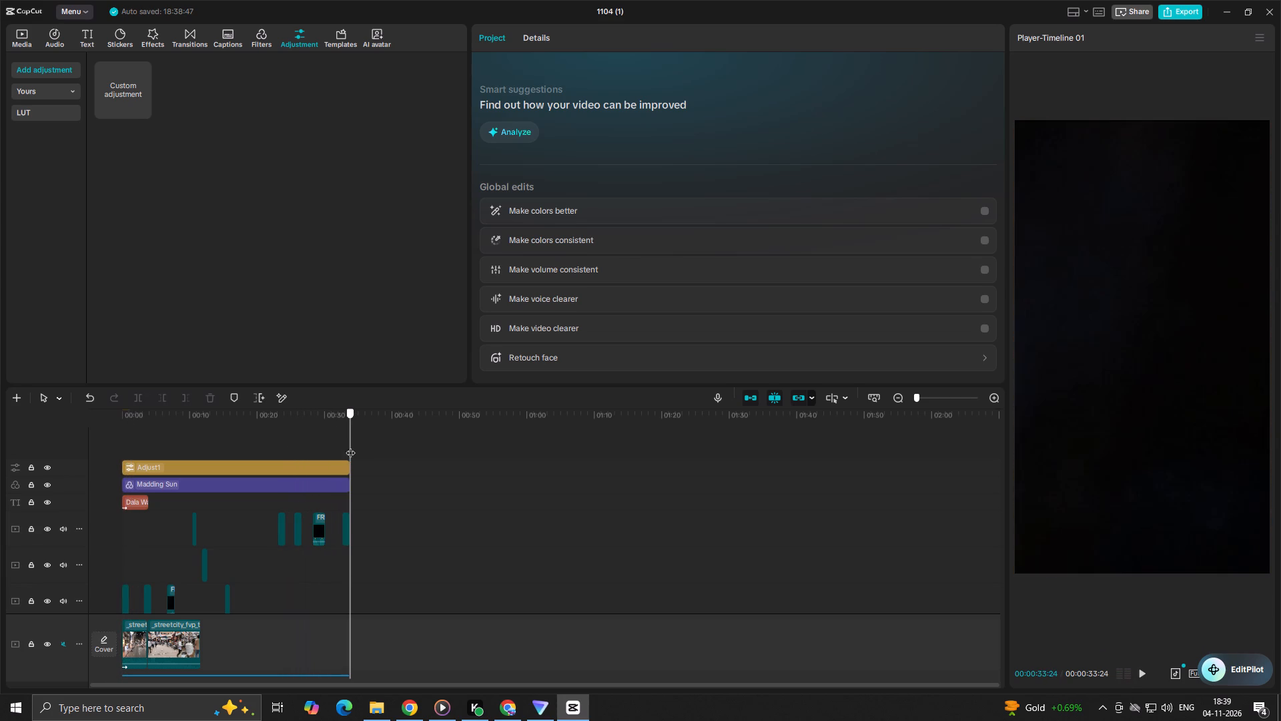
drag(350, 446, 328, 447)
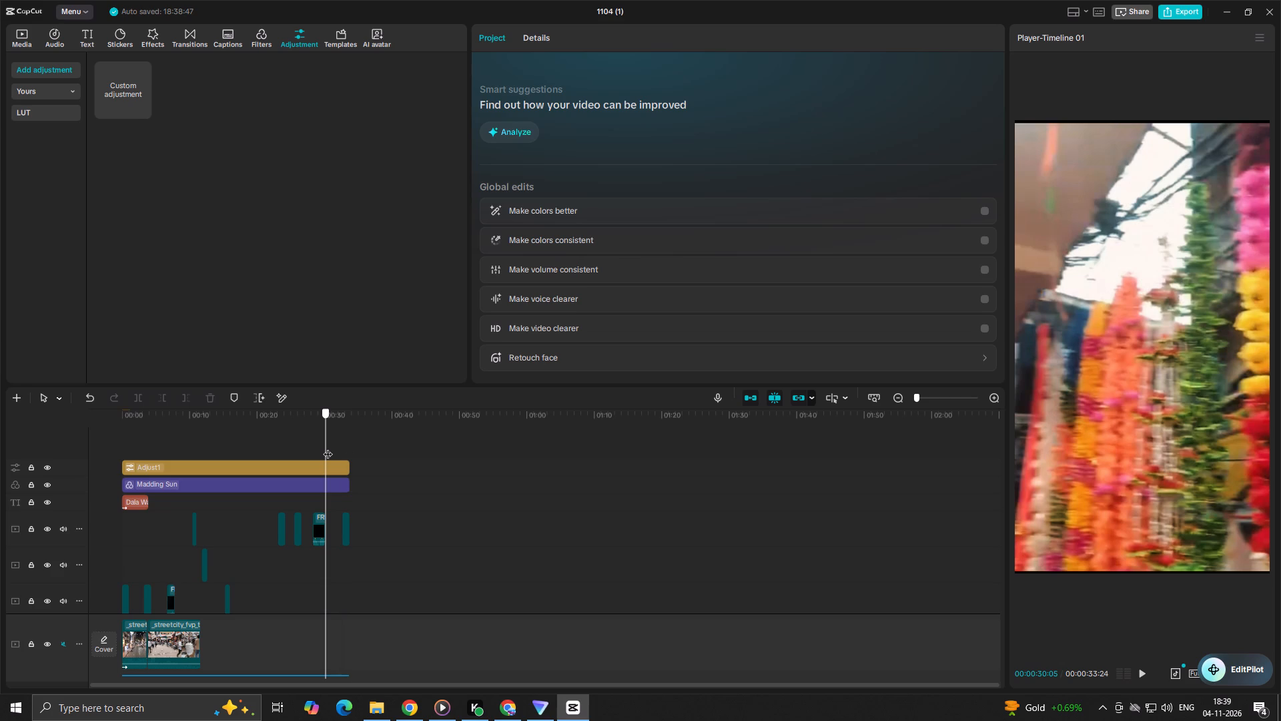
drag(328, 447, 226, 445)
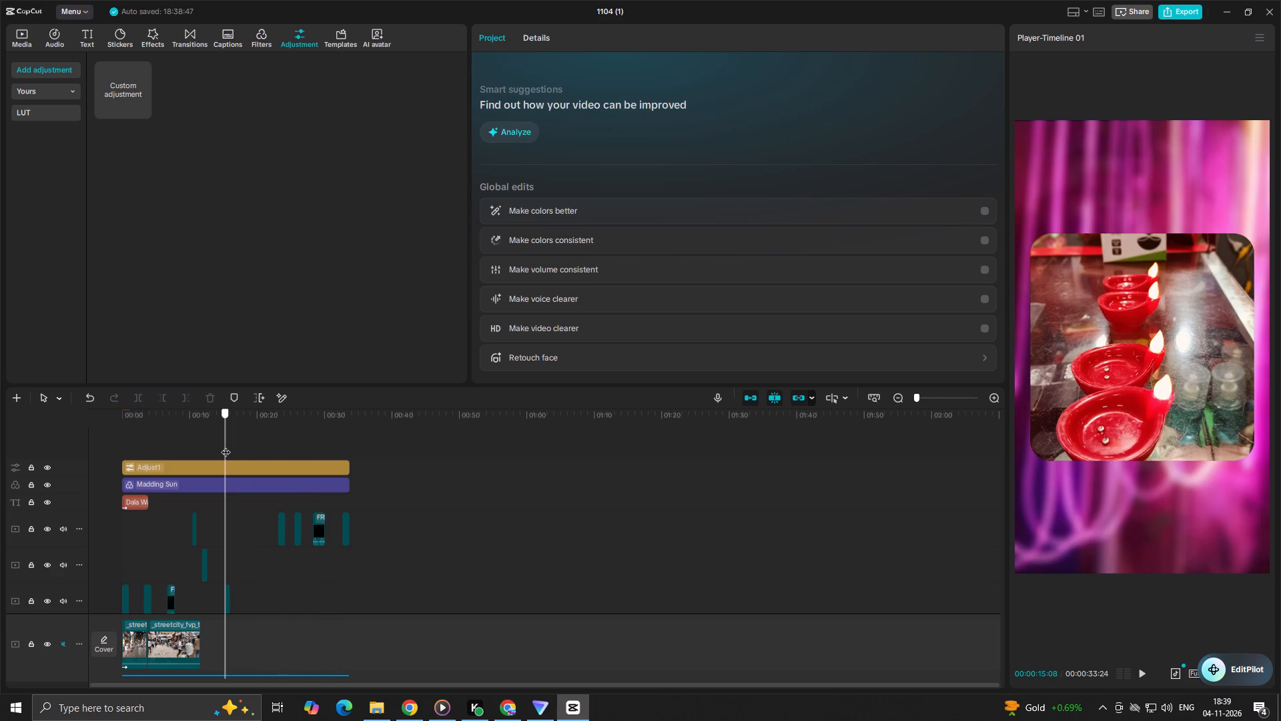
drag(226, 445, 208, 452)
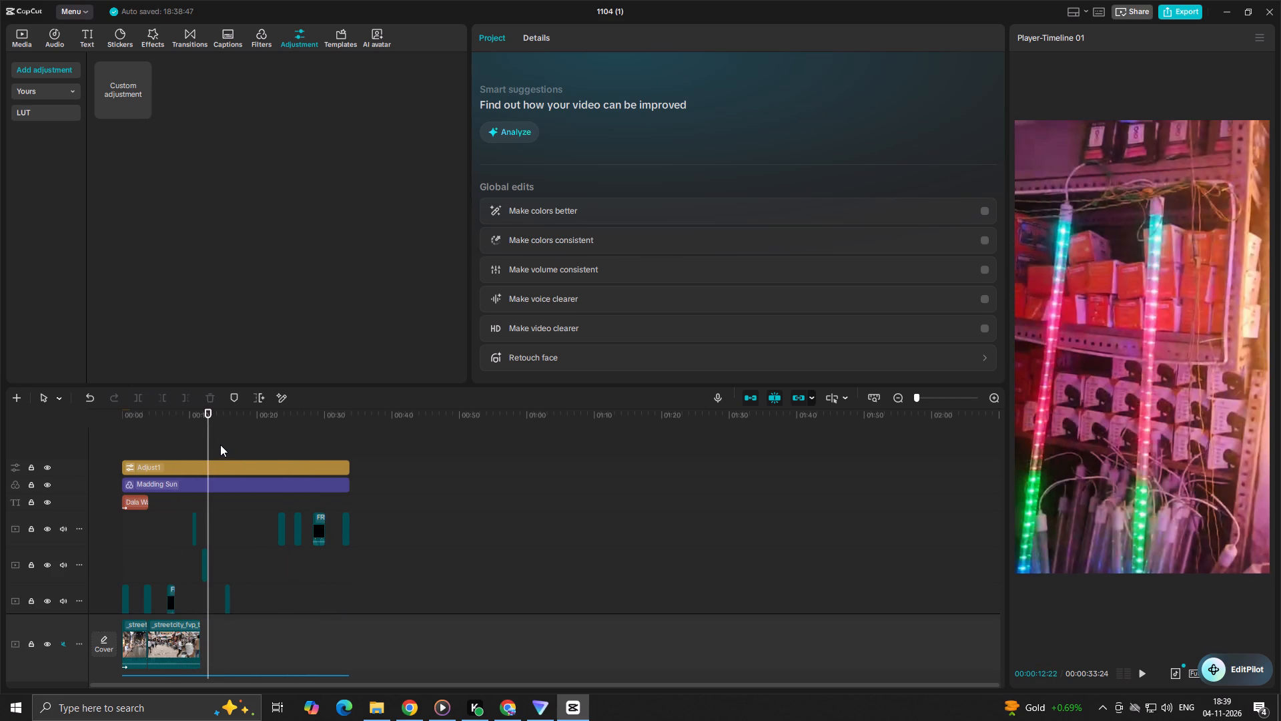
Play the video from the LED tube-light shot at about 12 seconds through to the end, pausing on the light shots.
key(space)
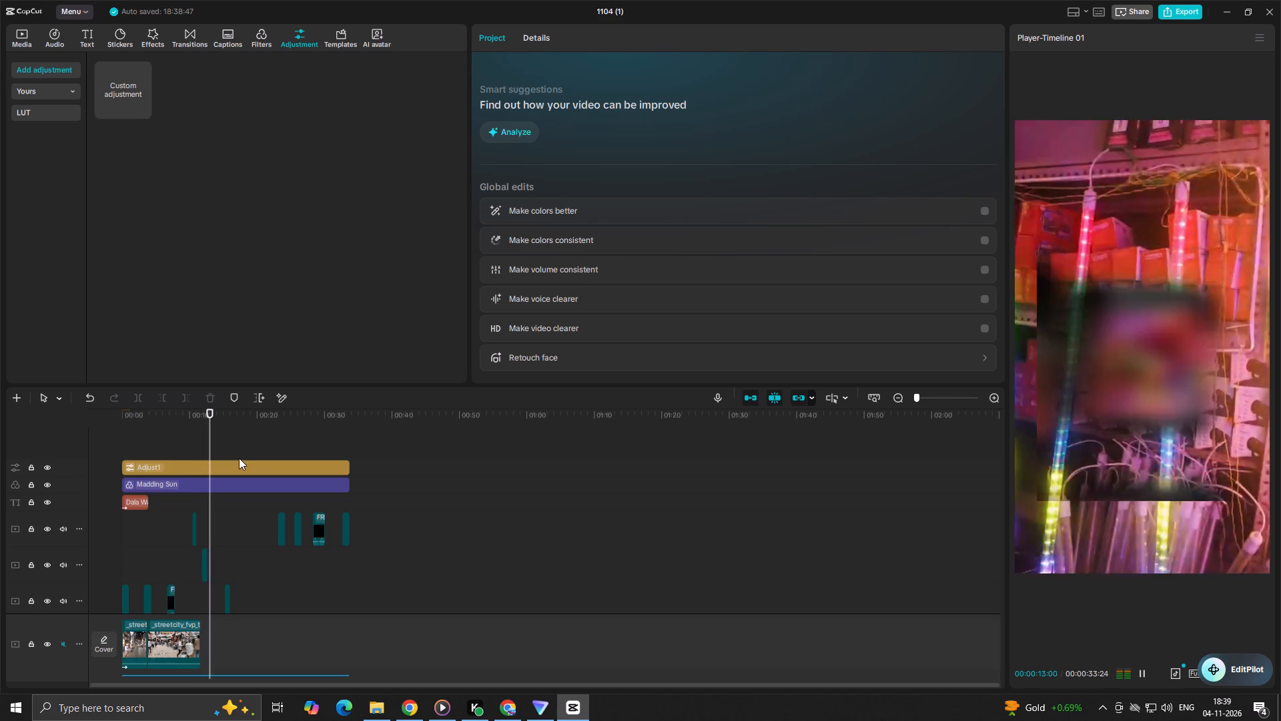
key(space)
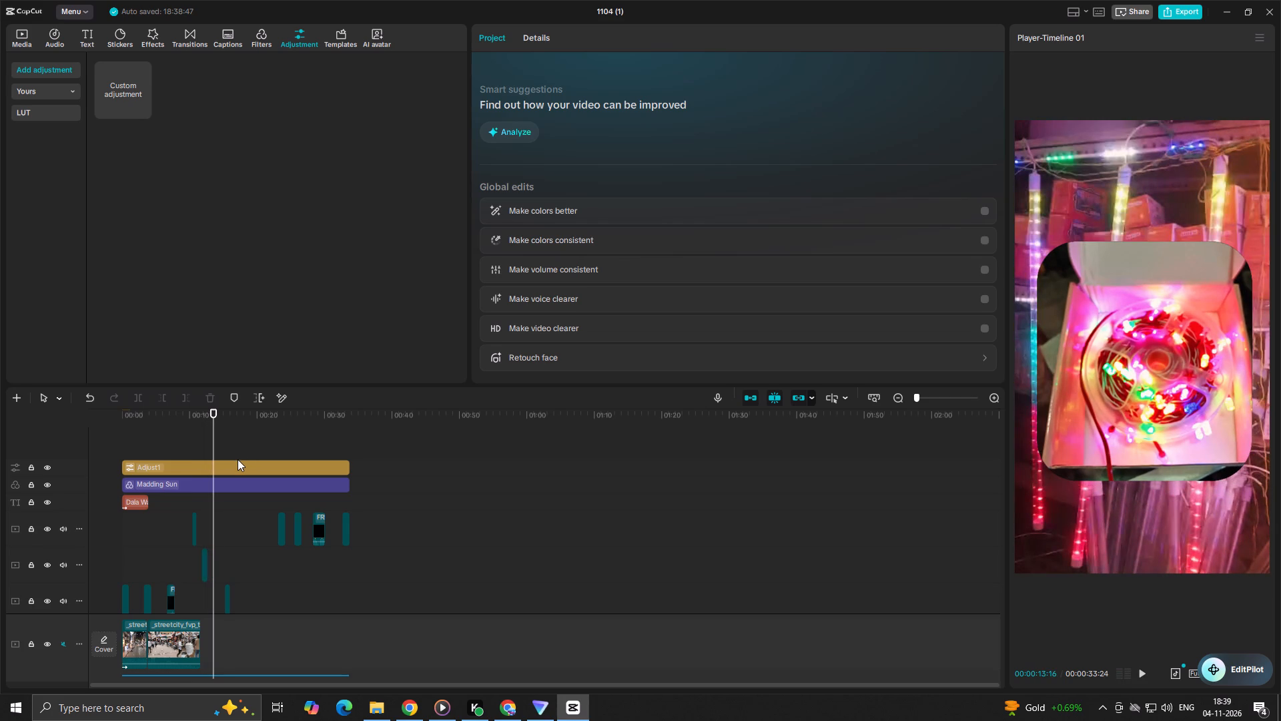
key(space)
key(space)
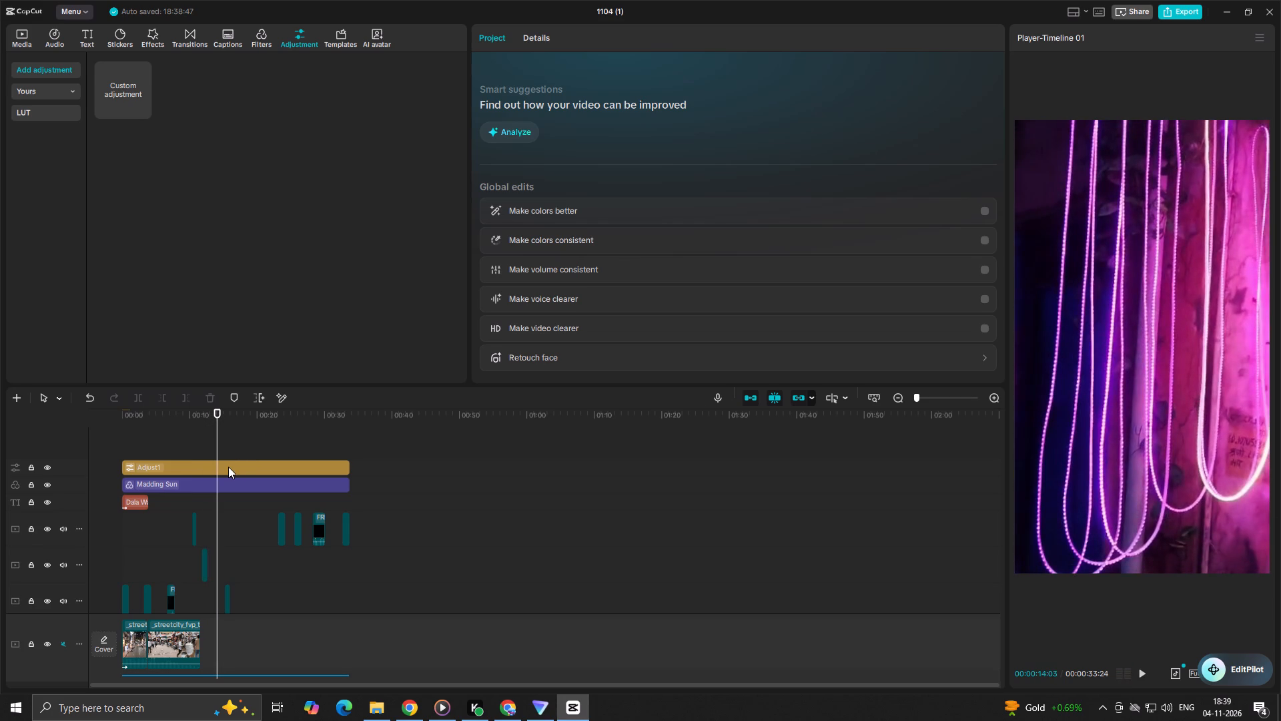
key(space)
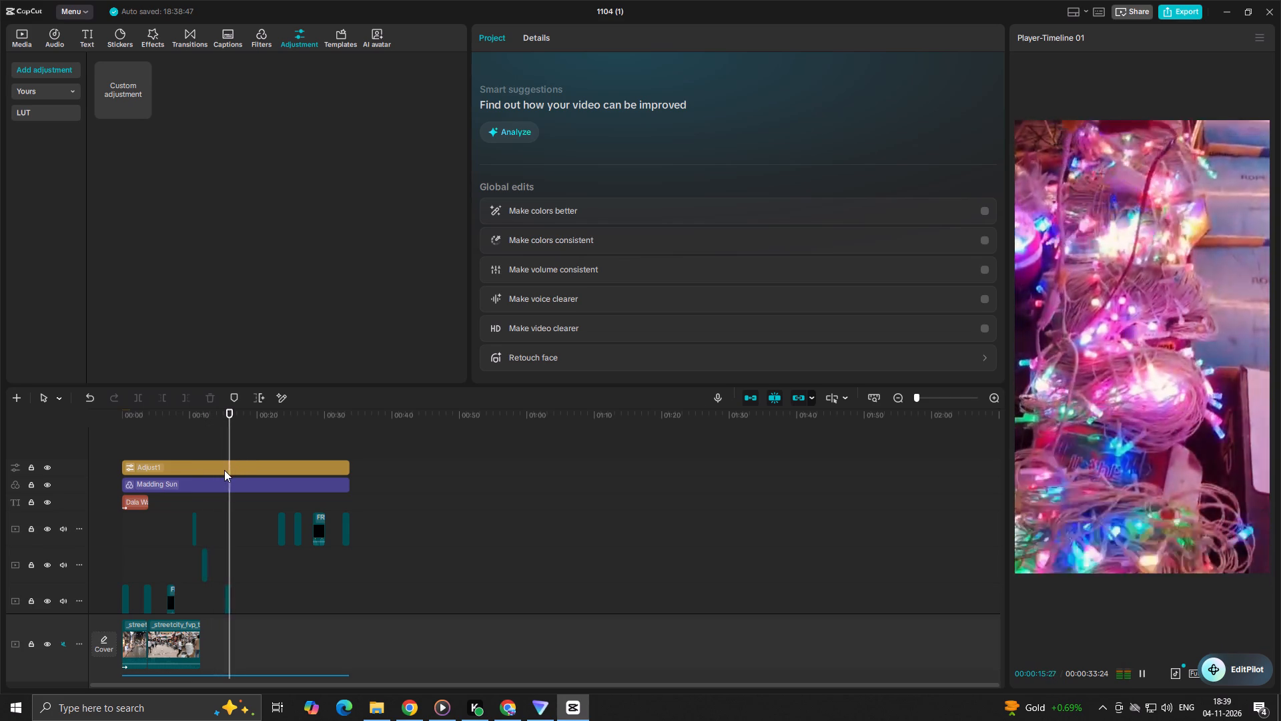
key(space)
key(space)
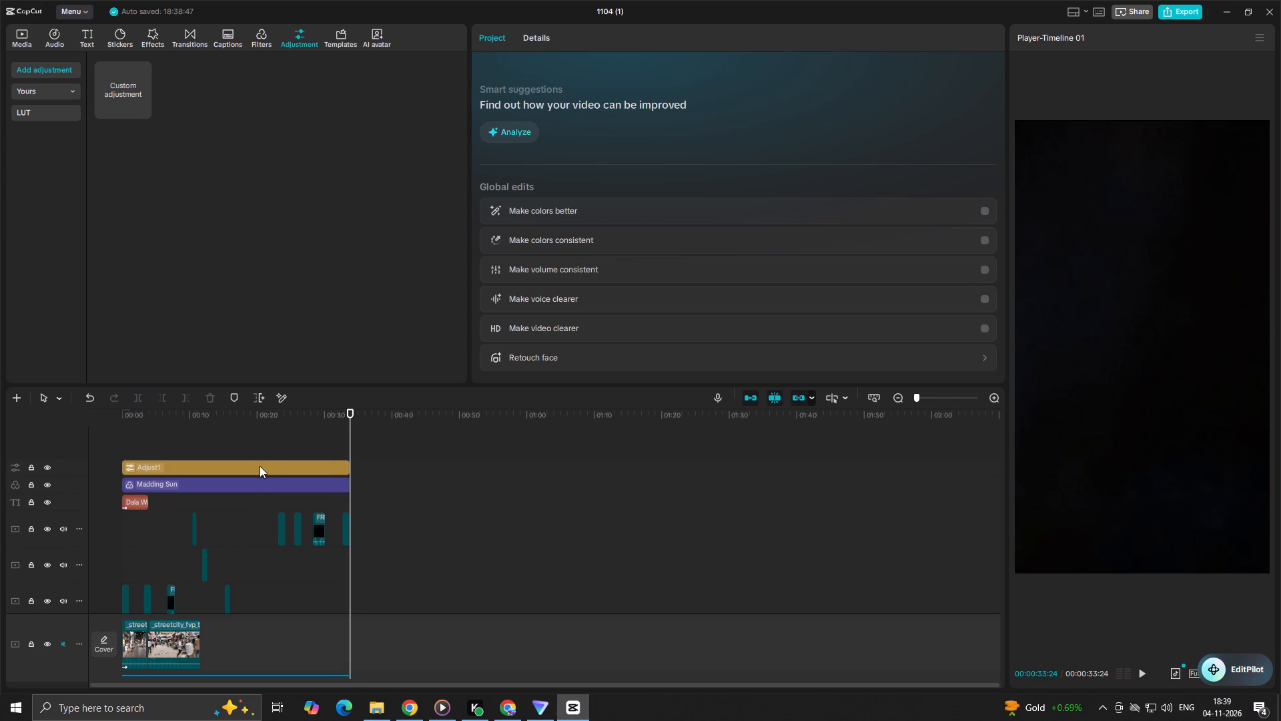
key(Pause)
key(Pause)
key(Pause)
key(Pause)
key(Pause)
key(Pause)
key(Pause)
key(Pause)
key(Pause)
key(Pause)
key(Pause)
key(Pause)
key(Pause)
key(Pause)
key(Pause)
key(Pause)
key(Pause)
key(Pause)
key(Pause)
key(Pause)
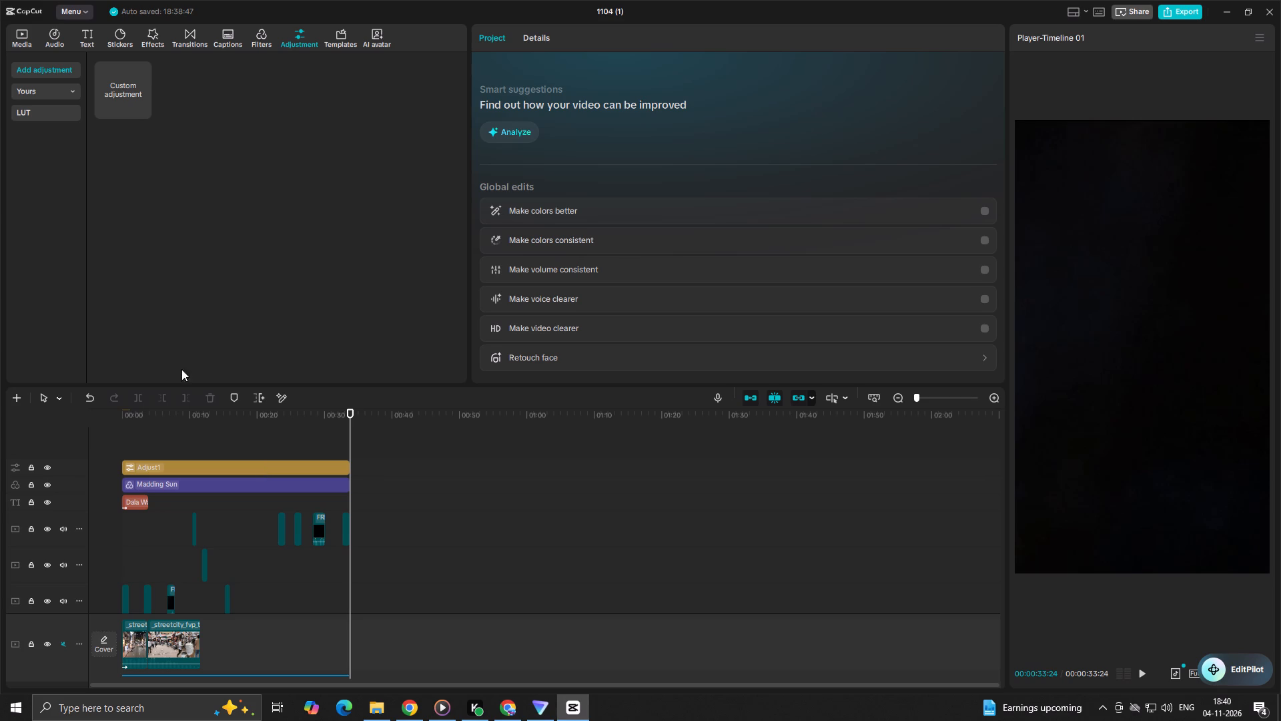
Skim the first eight seconds again and park the playhead on the mobile-repair and gift-shop storefront at about 6 seconds.
click(310, 618)
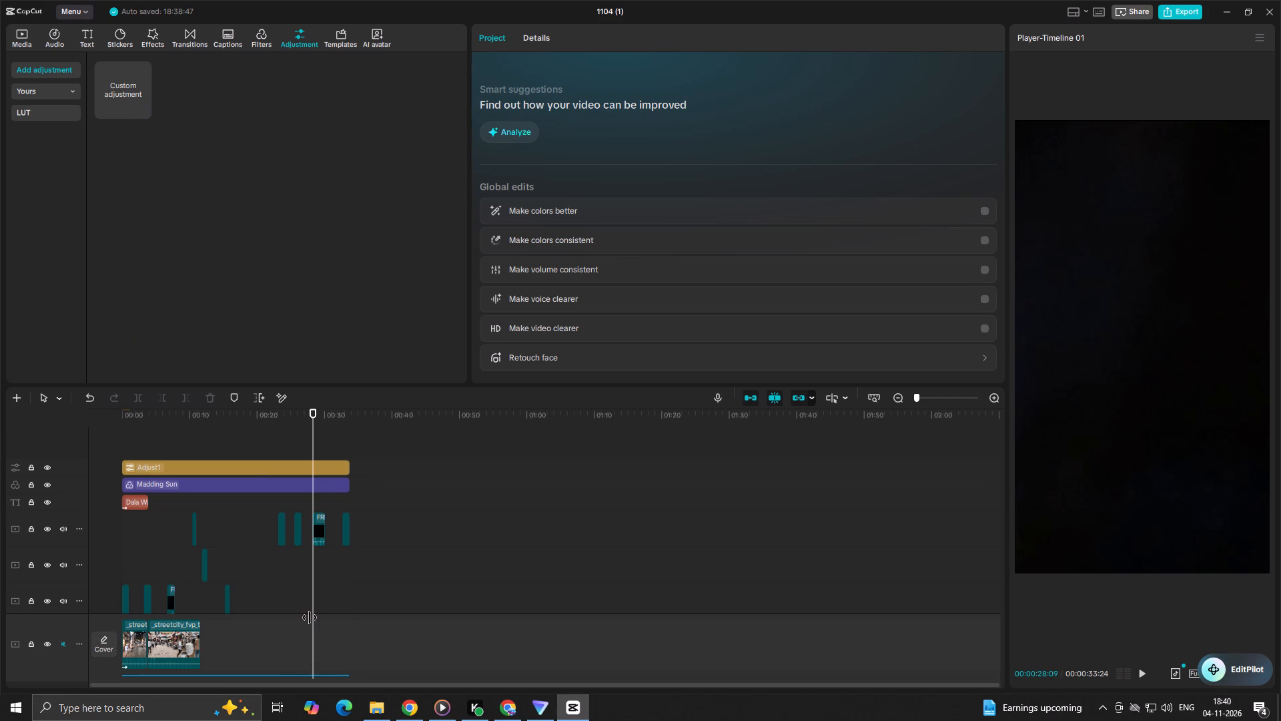
drag(310, 618, 101, 694)
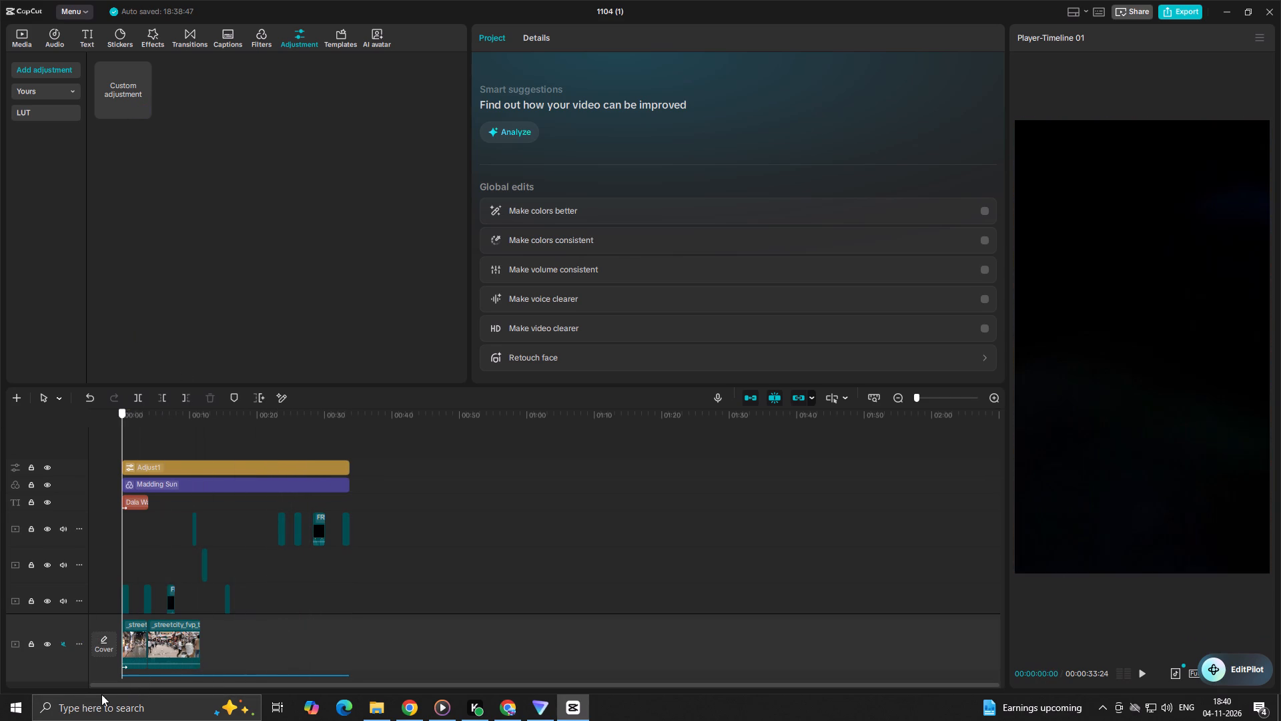
drag(101, 694, 144, 690)
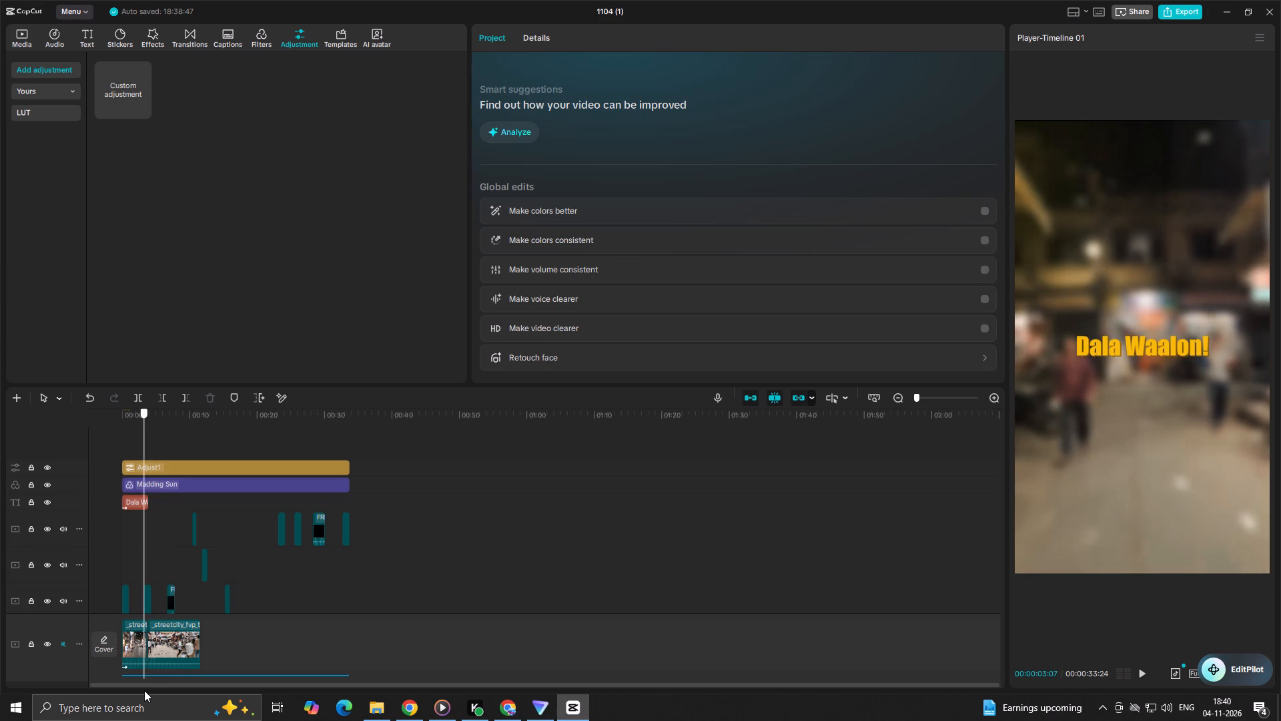
drag(144, 690, 175, 686)
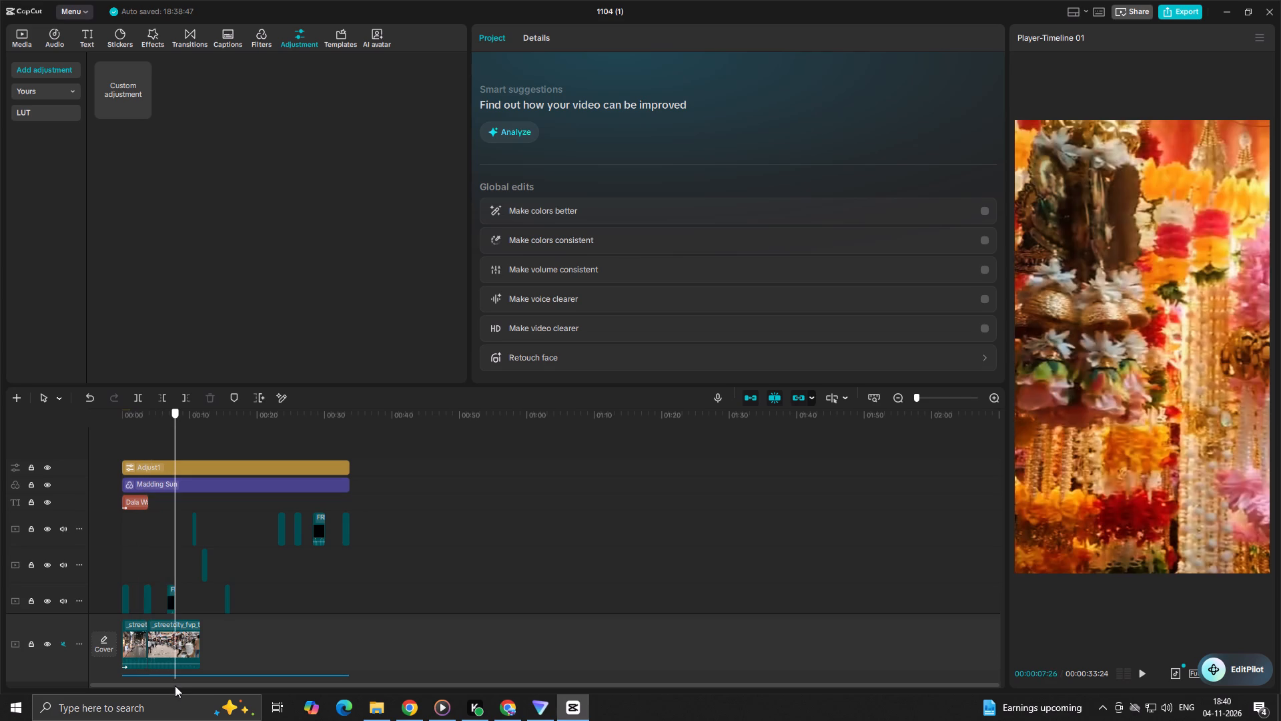
drag(175, 686, 165, 699)
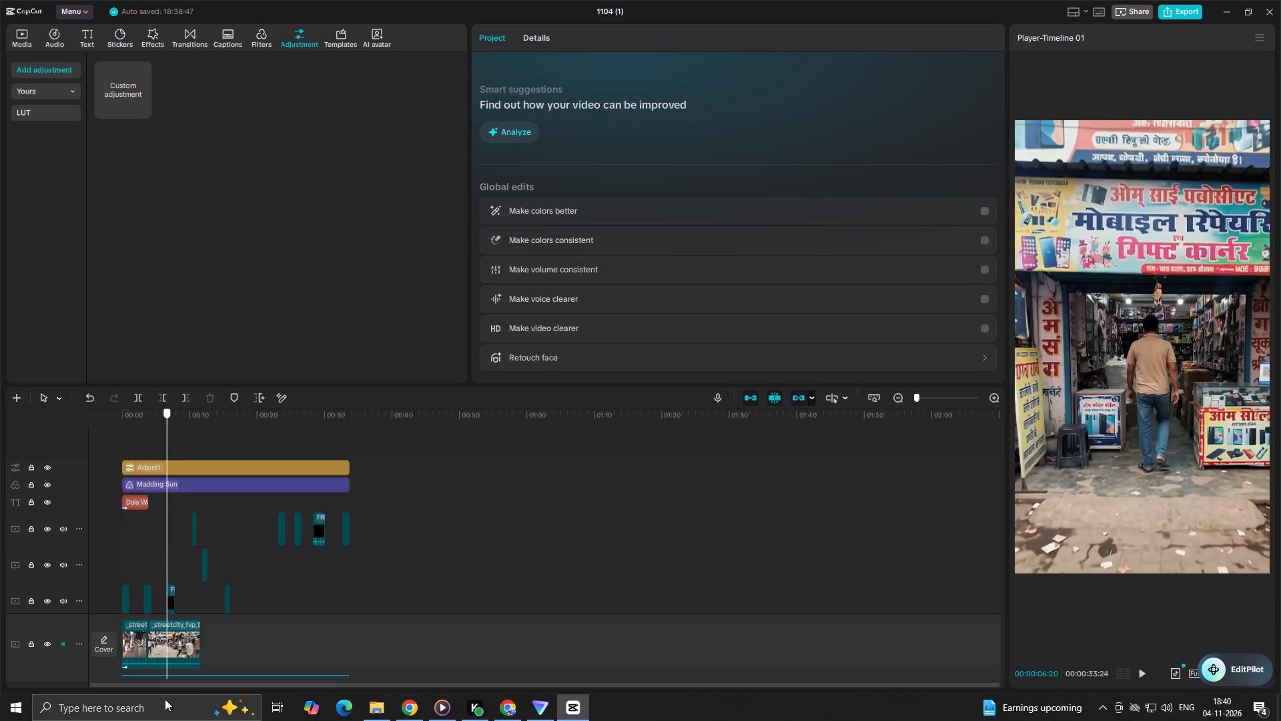
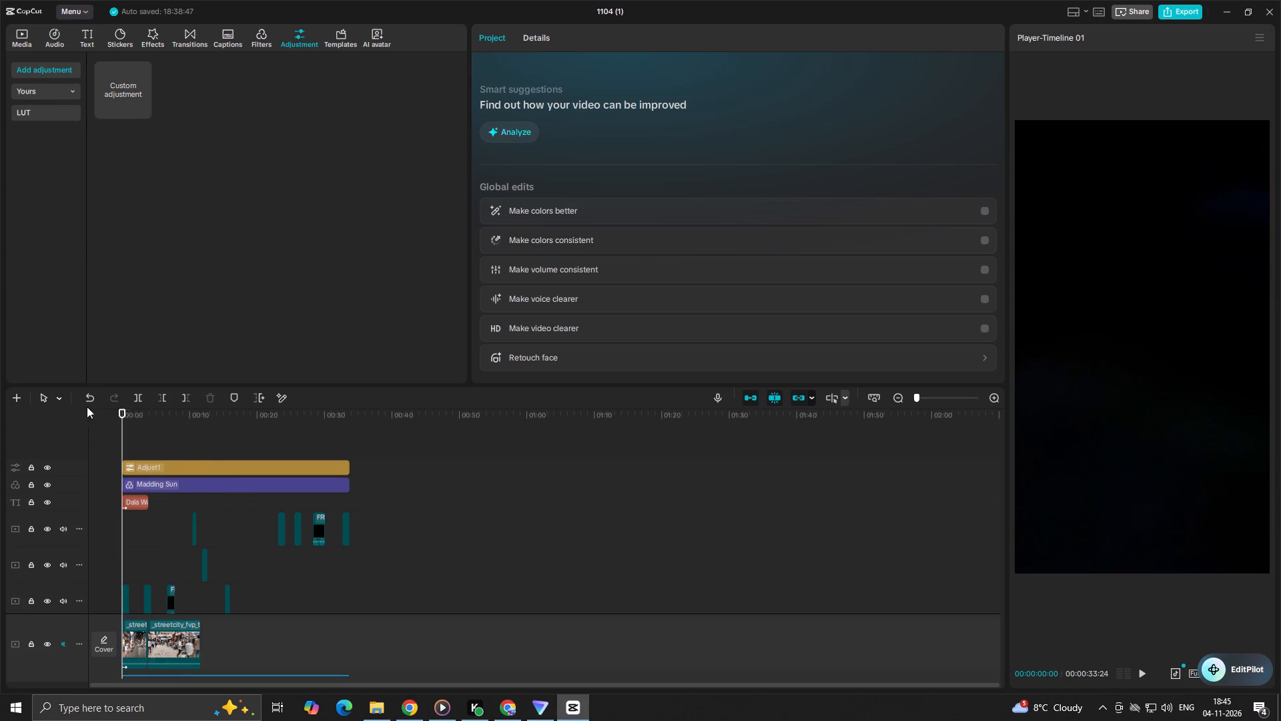
Import the Om Sai Gold Emblem image from the Downloads folder into the project's top-level media.
click(17, 36)
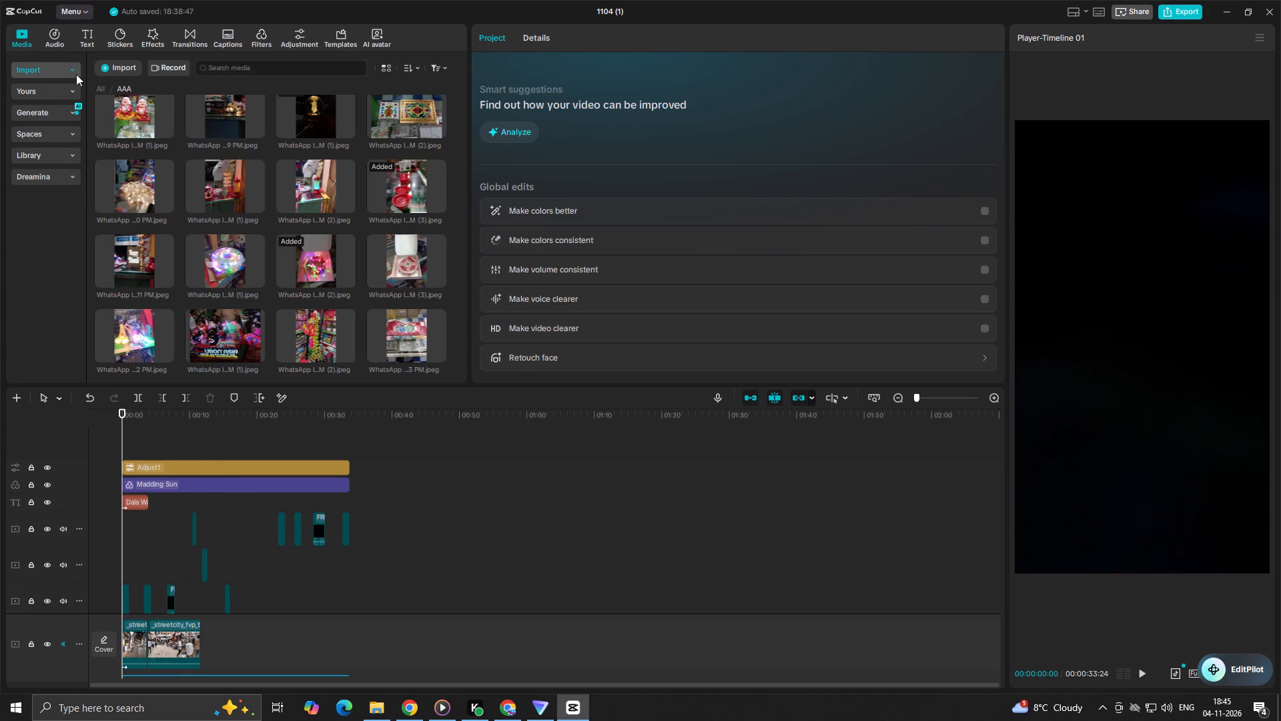
click(100, 87)
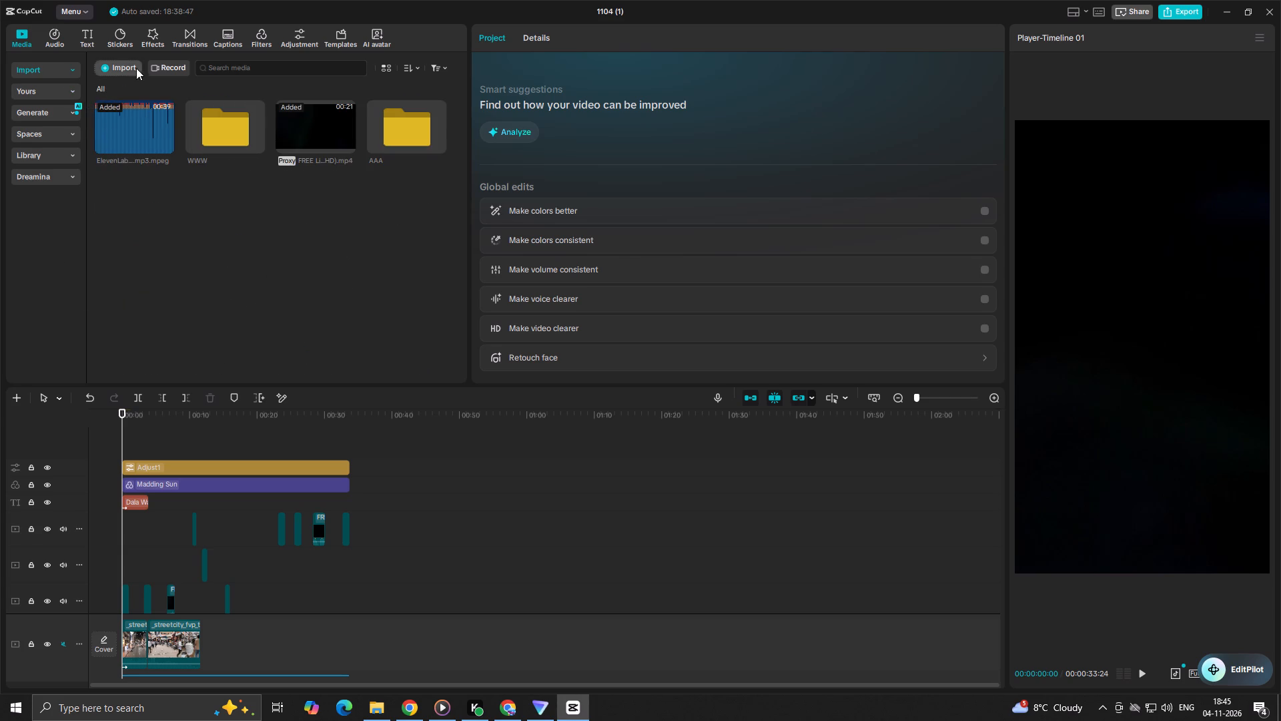
click(136, 68)
click(147, 99)
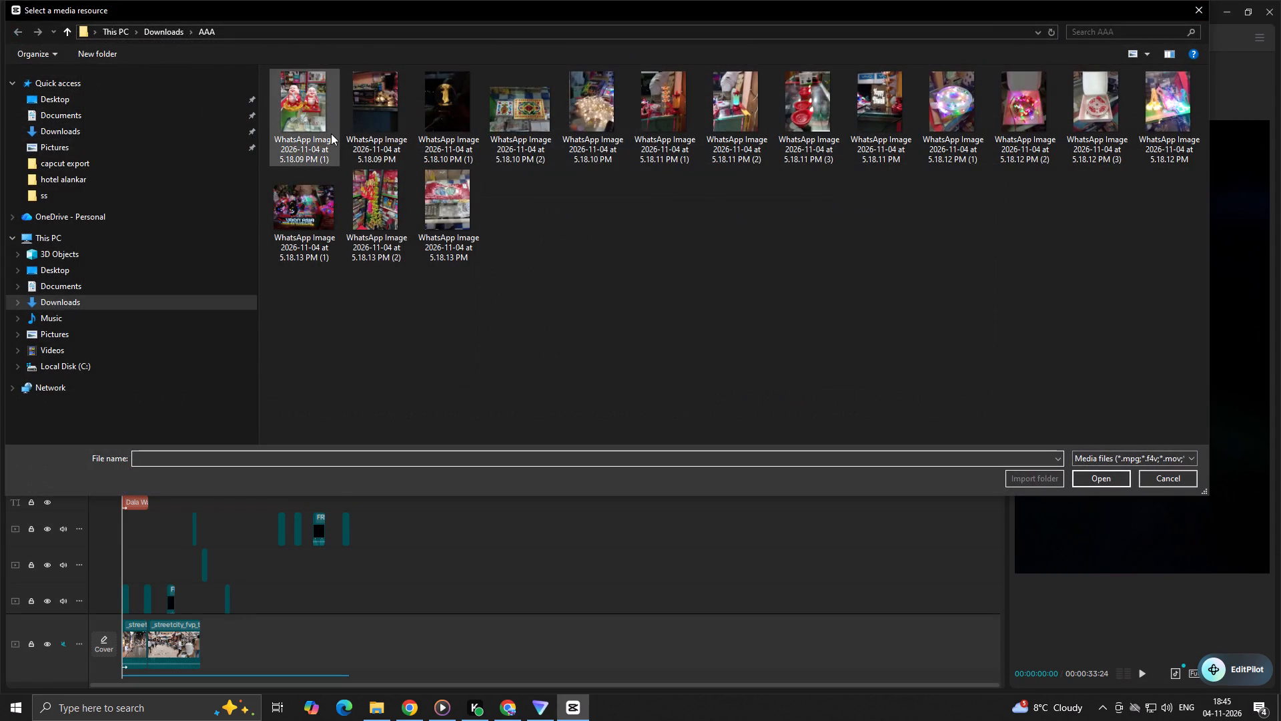
click(38, 127)
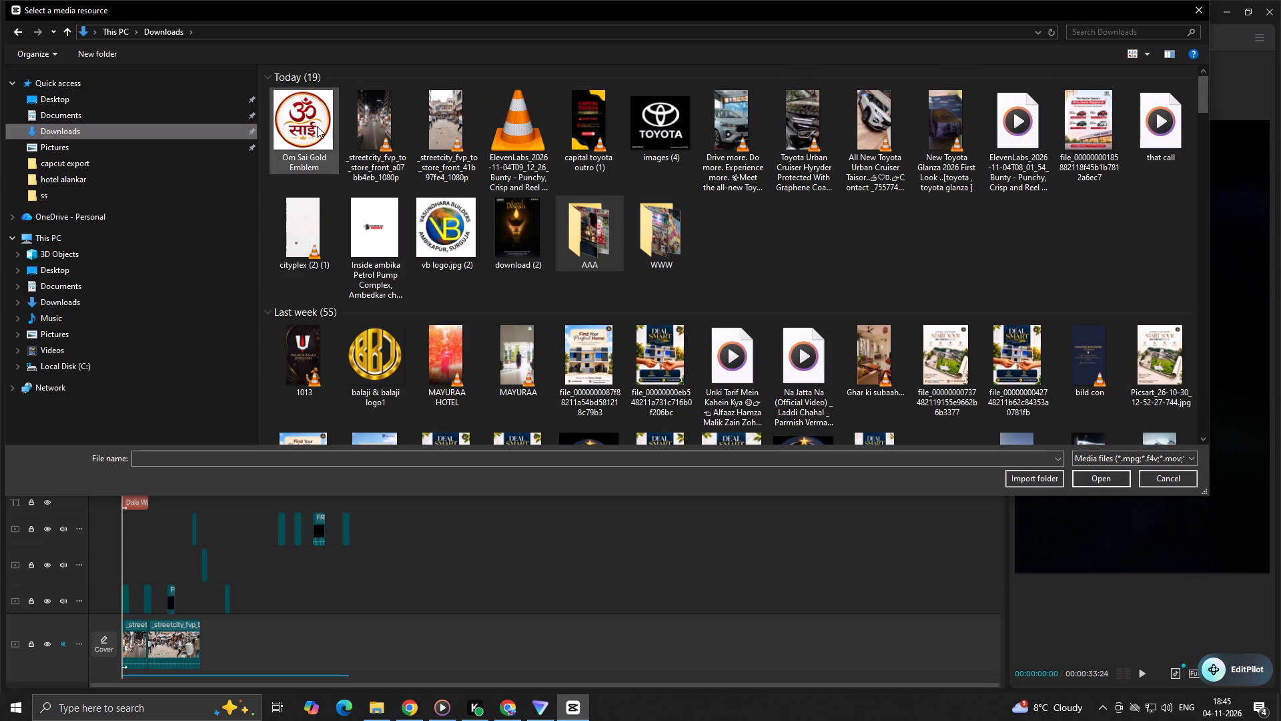
double_click(310, 126)
Place the Om Sai emblem on a new track above the adjustment layer from the timeline start and extend it to 00:00:33:24.
drag(131, 204, 88, 410)
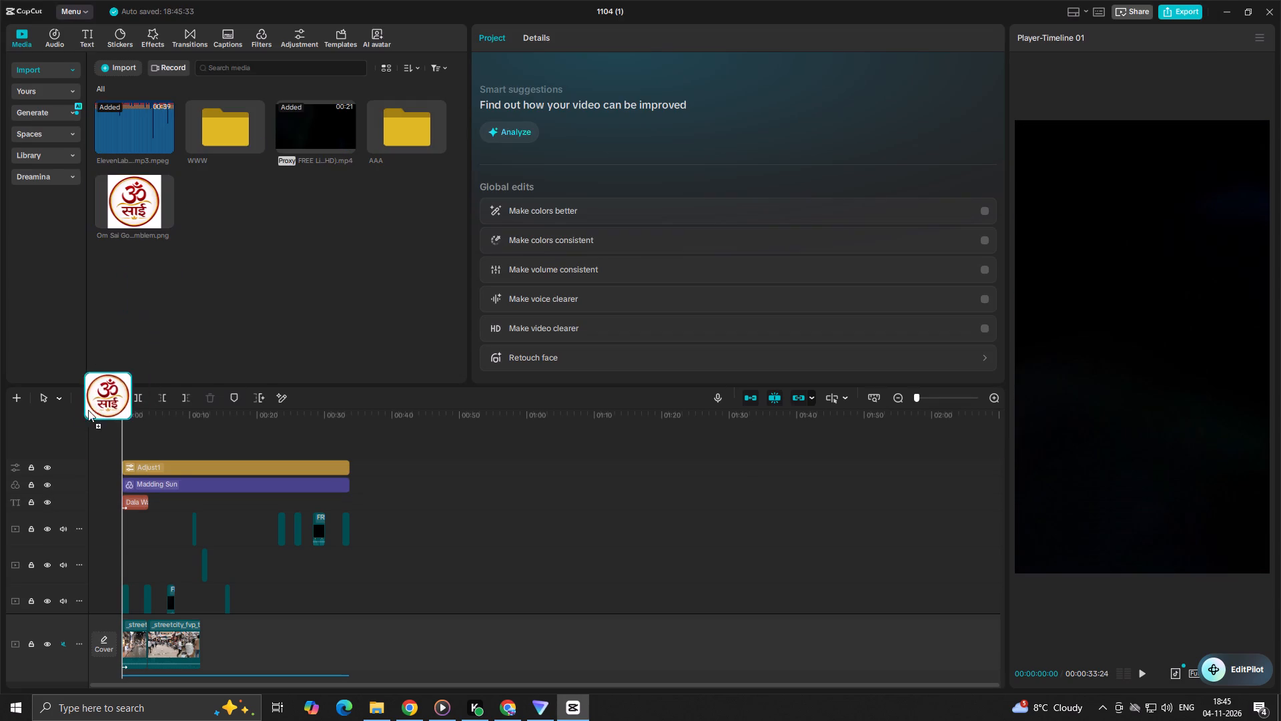
drag(88, 410, 106, 451)
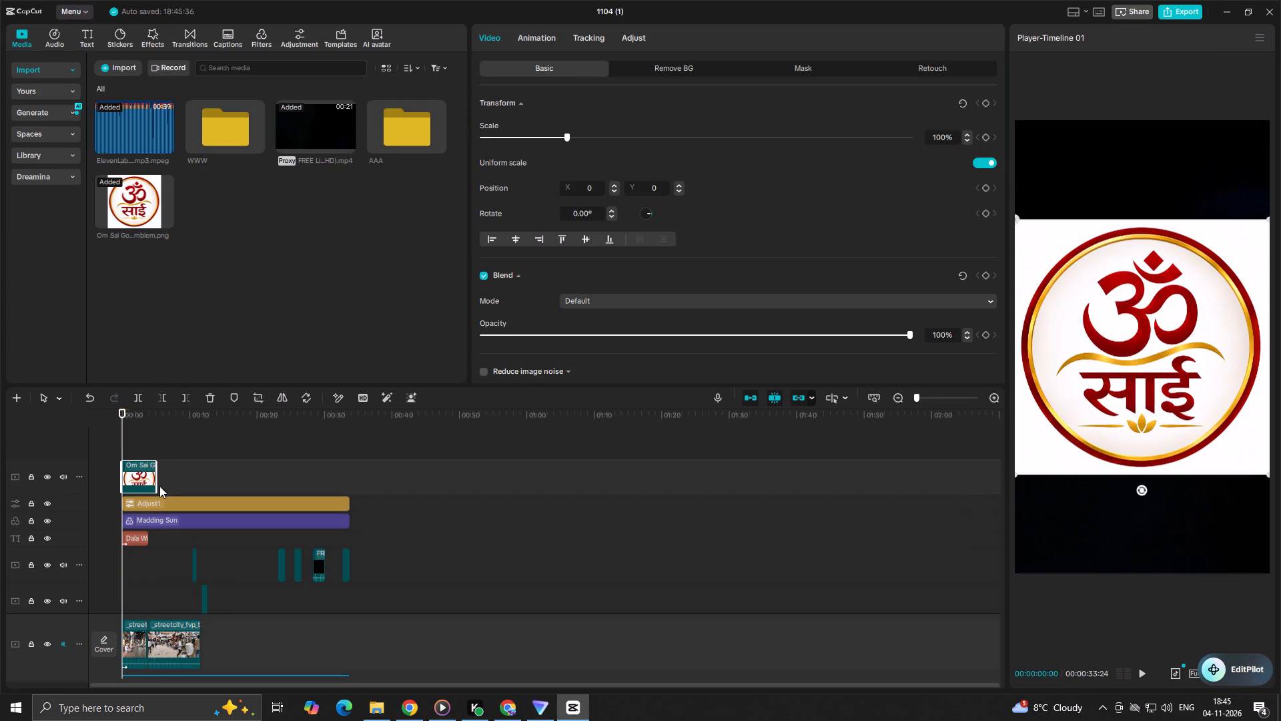
drag(157, 479, 348, 514)
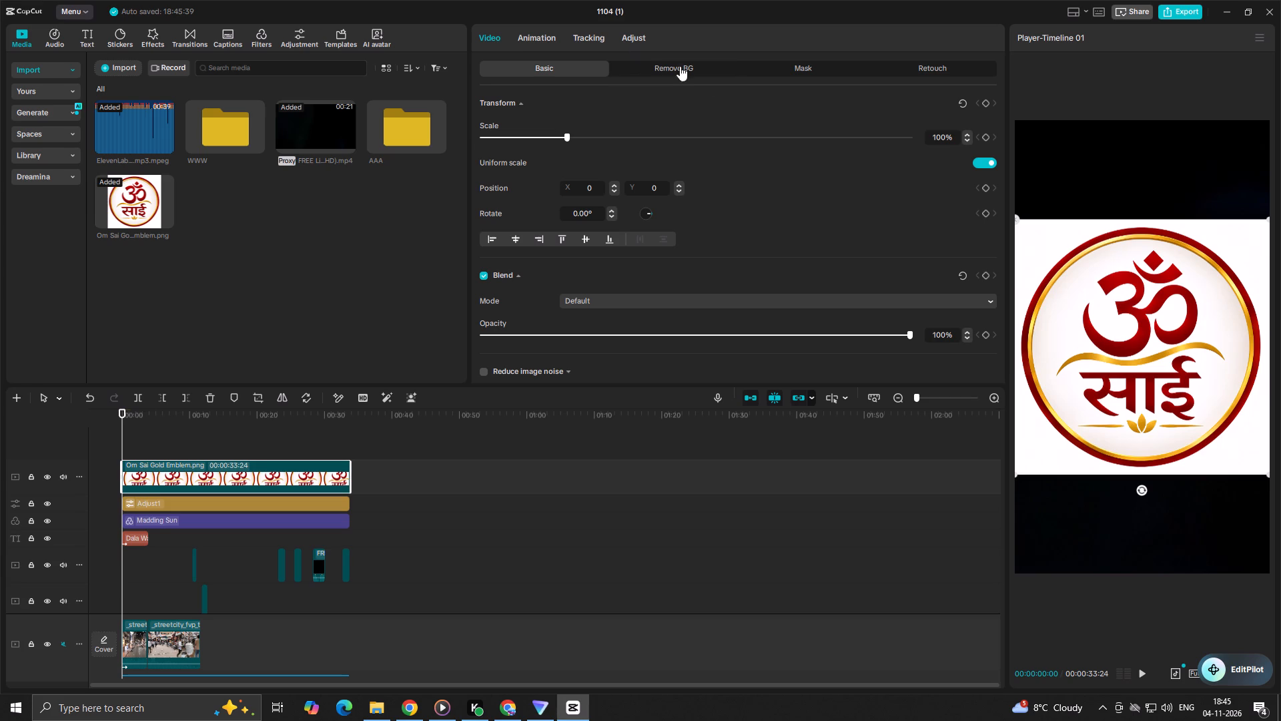
Add a circle mask to the Om Sai emblem and enlarge it to 1152 × 1152, fitting the logo's round border.
click(809, 77)
click(809, 71)
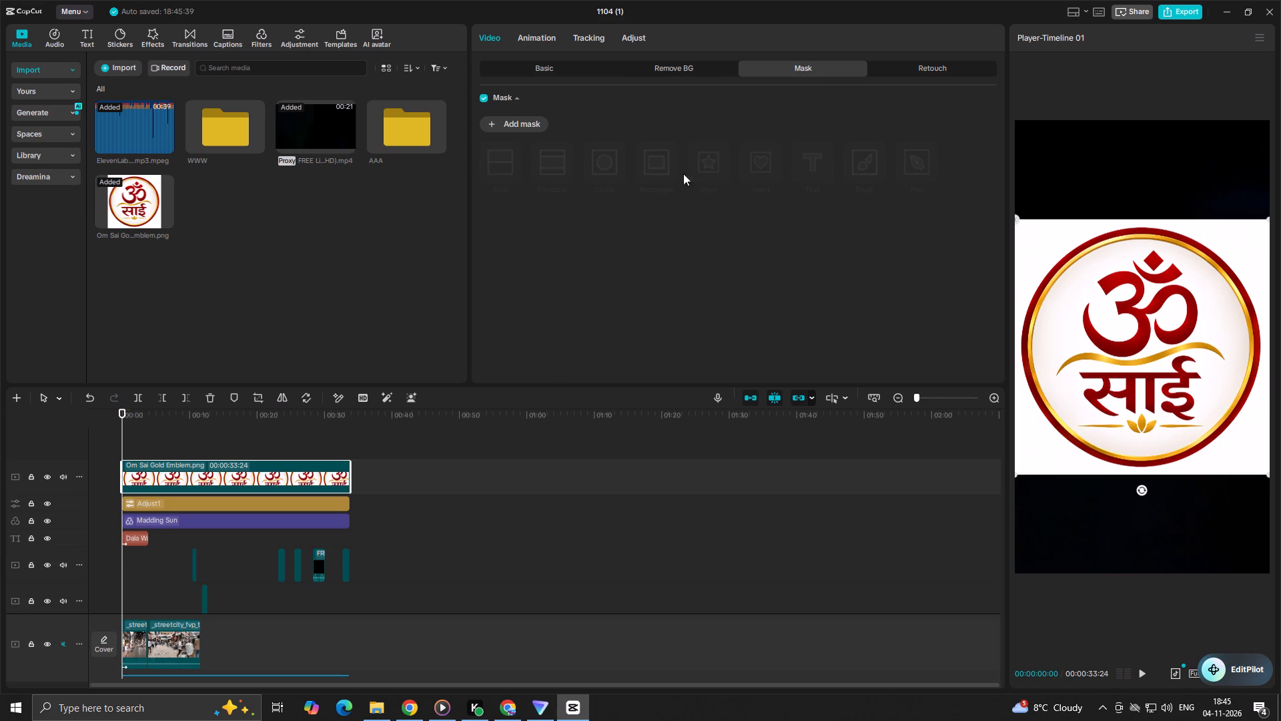
click(503, 113)
click(503, 123)
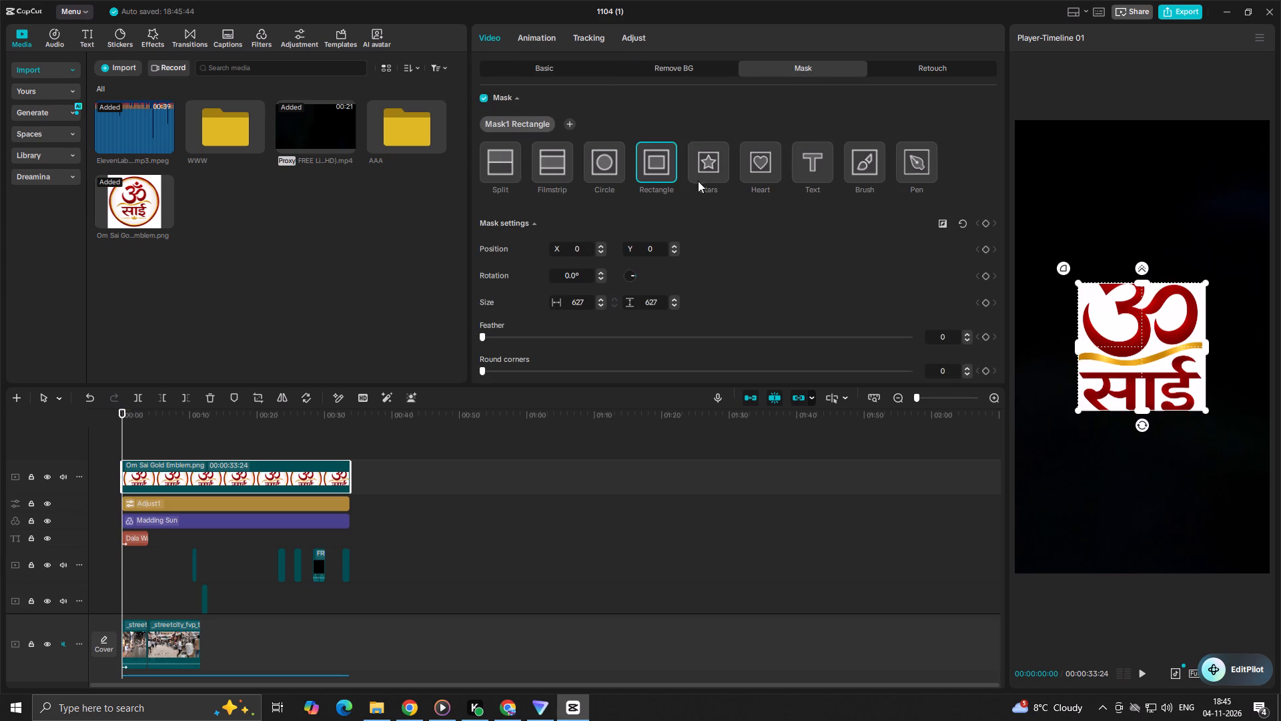
click(597, 164)
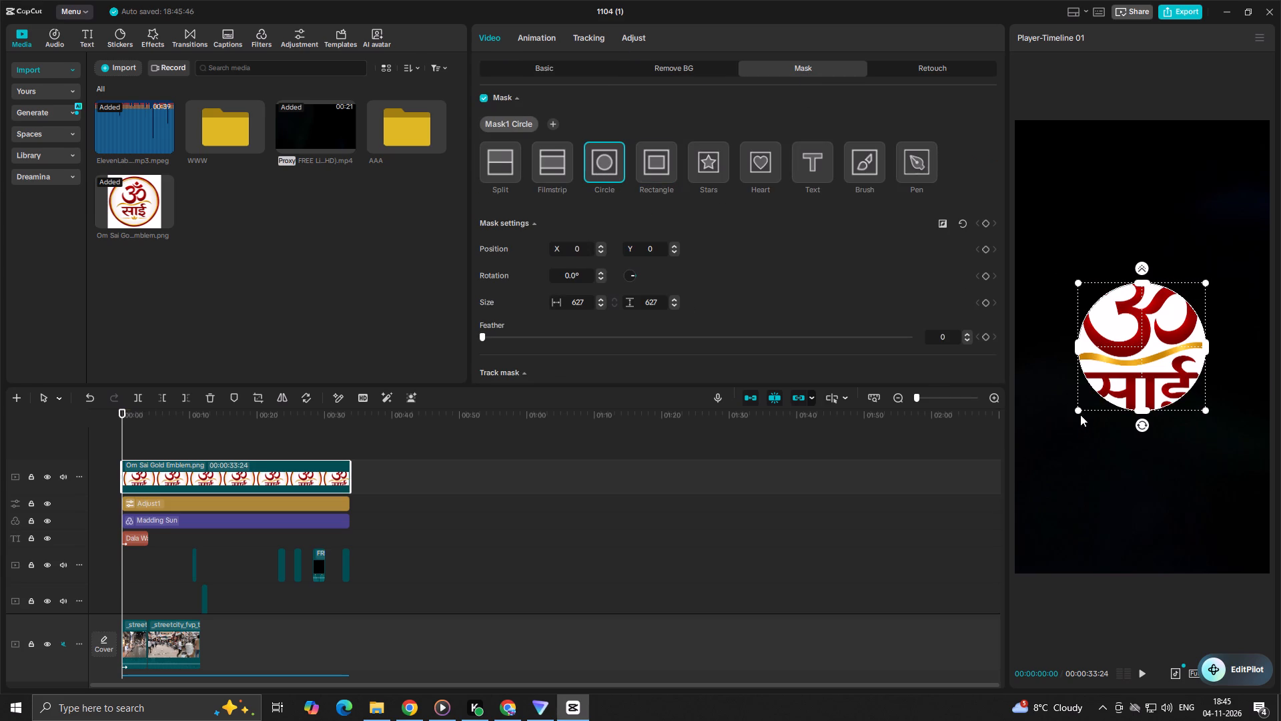
drag(1080, 411, 1020, 453)
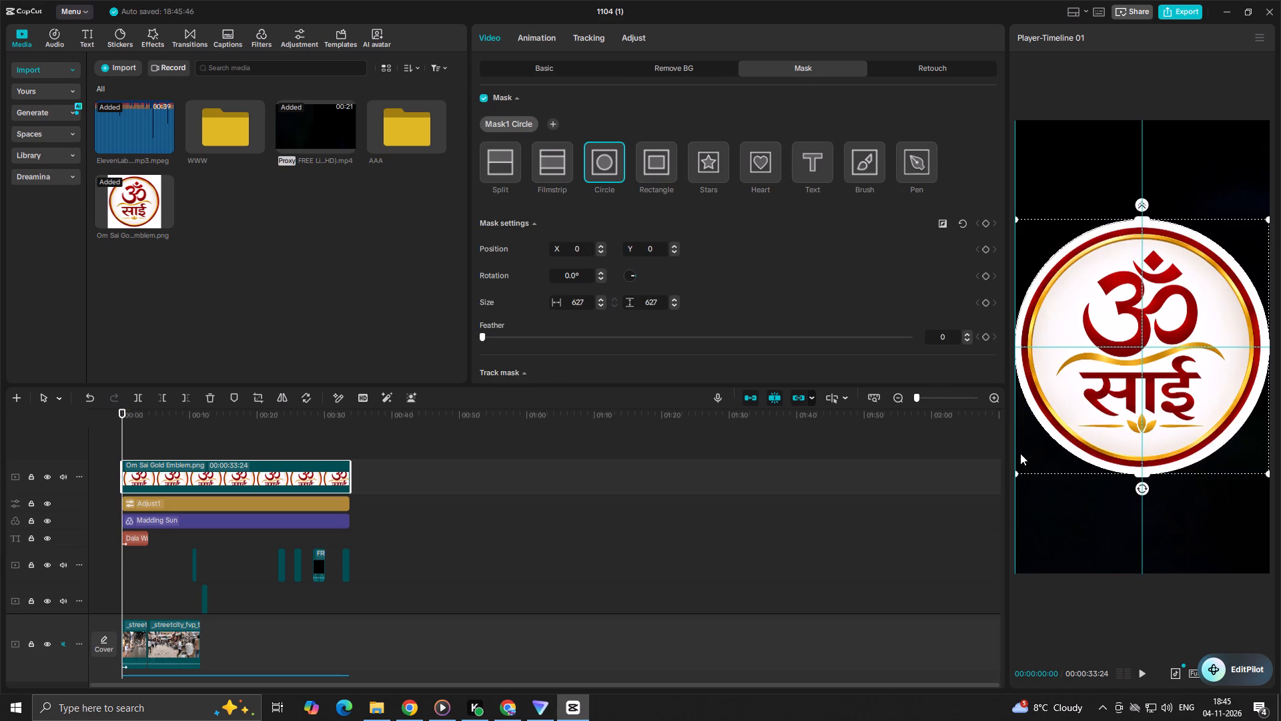
drag(1020, 453, 1027, 447)
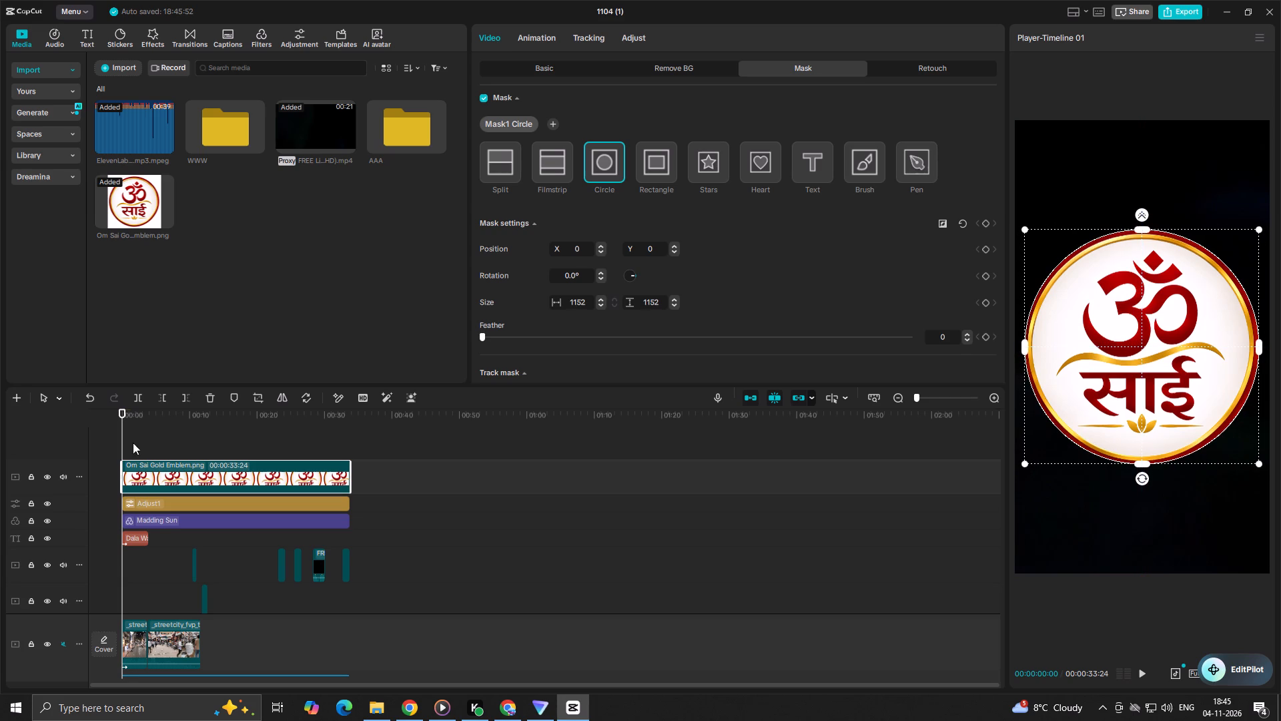
Scale the masked emblem overlay down to about 14%, judging its size against the fairy-light footage.
click(524, 67)
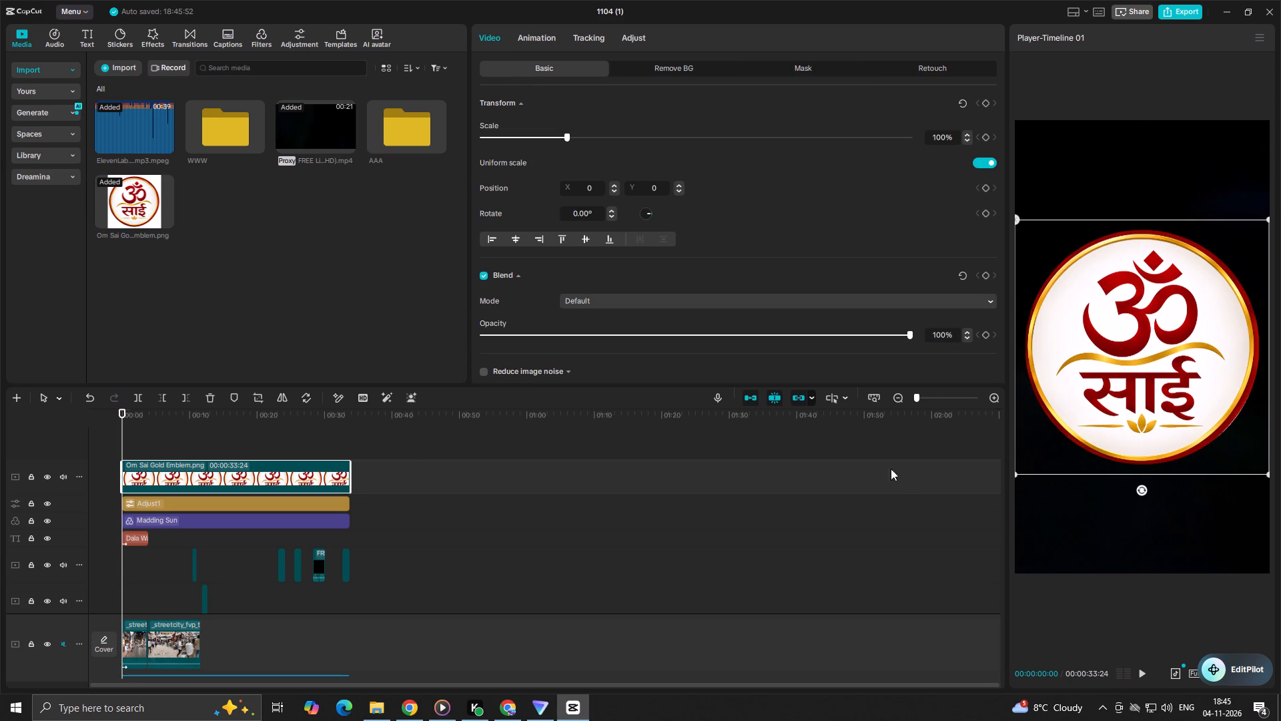
click(230, 439)
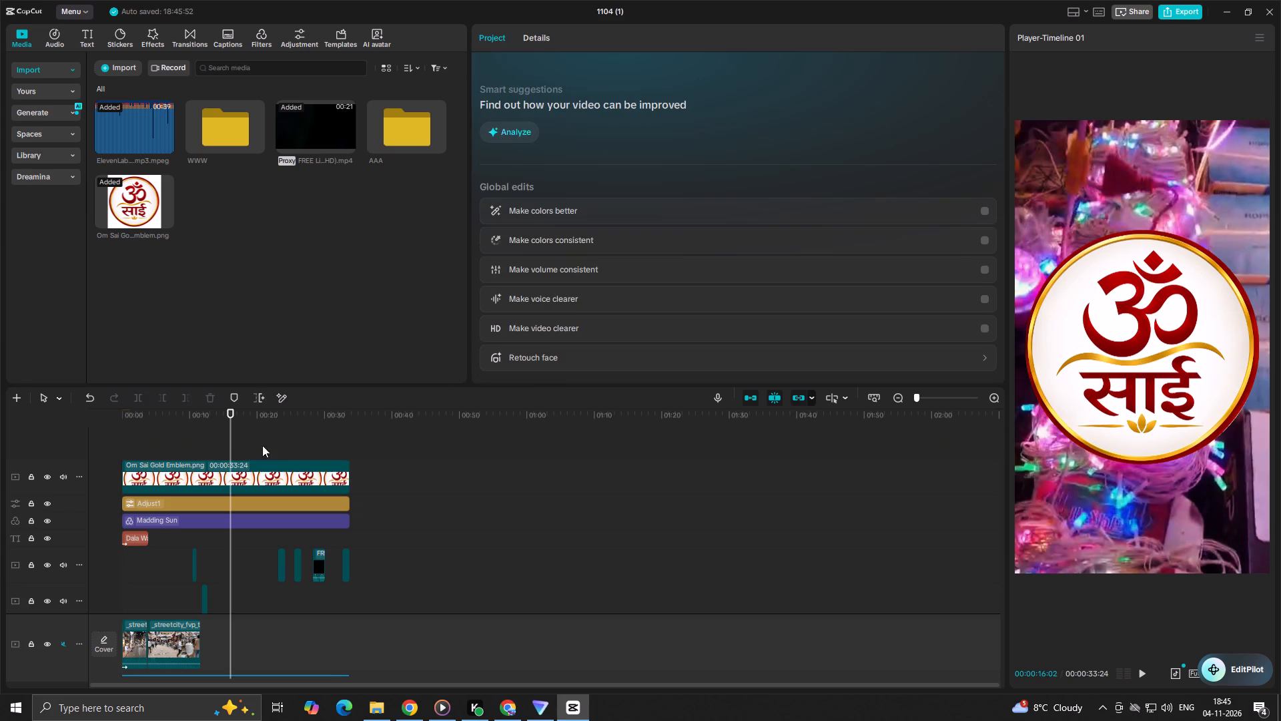
click(1070, 407)
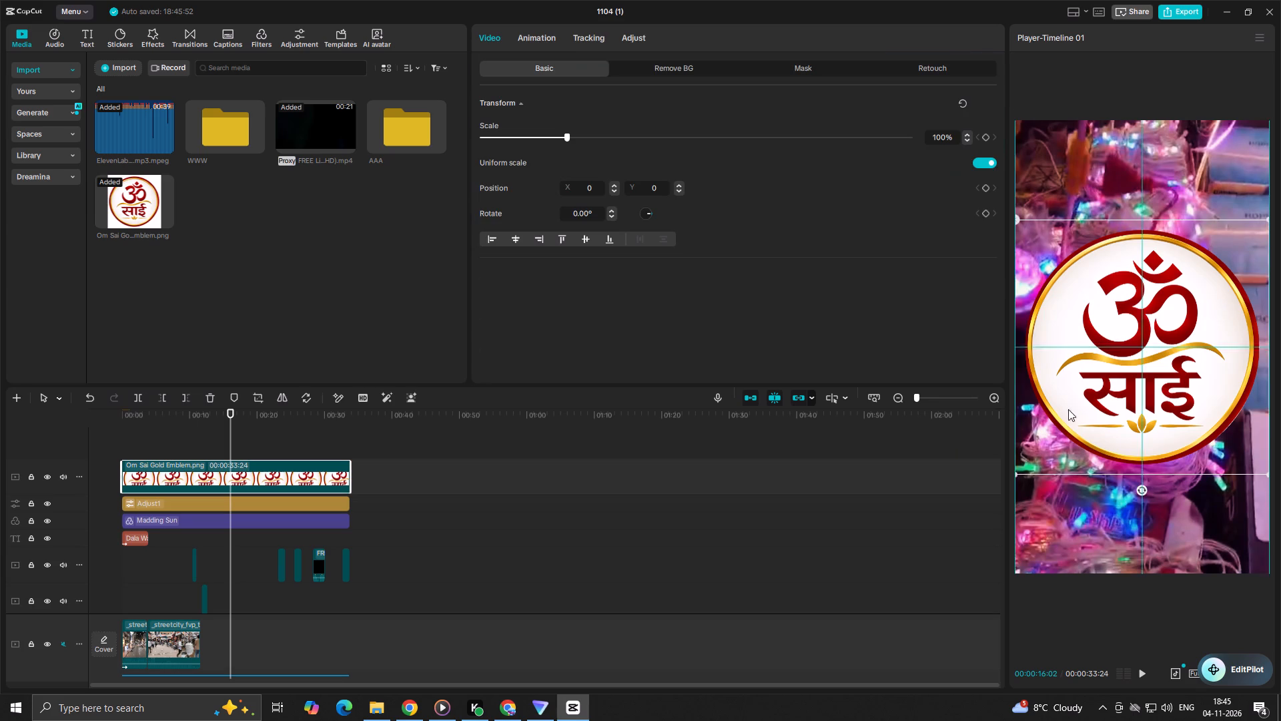
drag(1016, 475, 1045, 413)
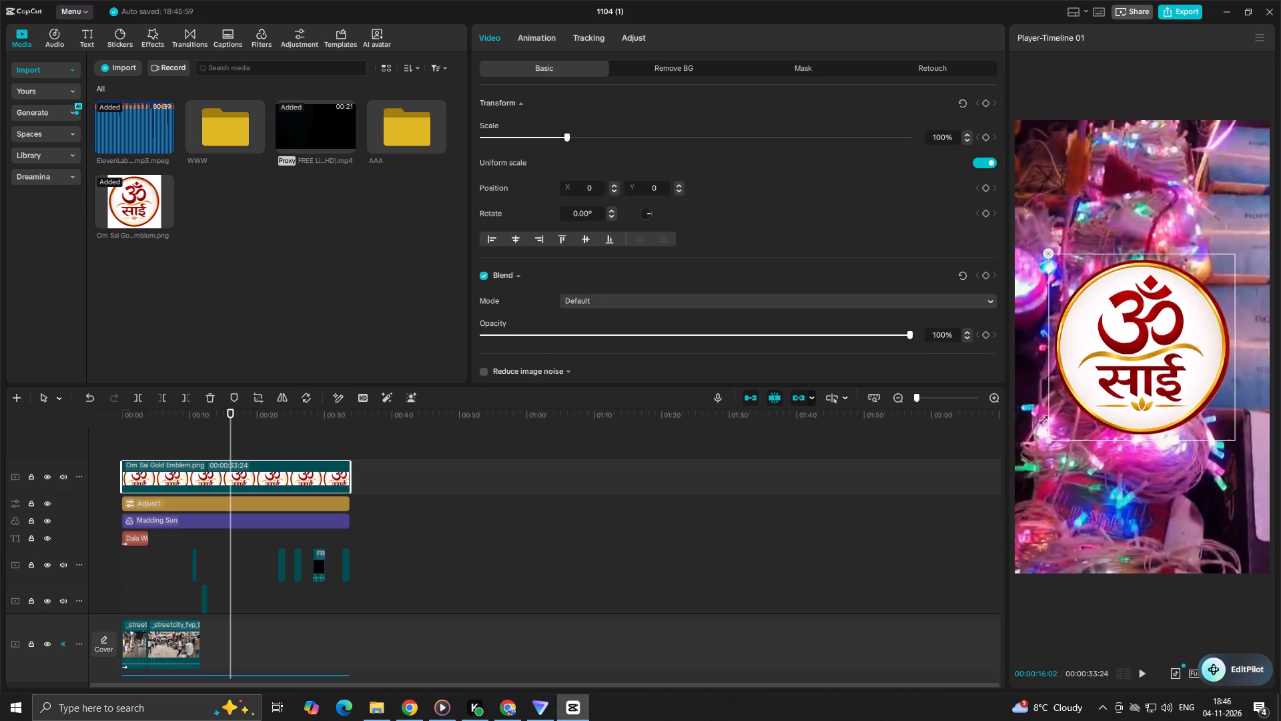
drag(1045, 413, 1124, 300)
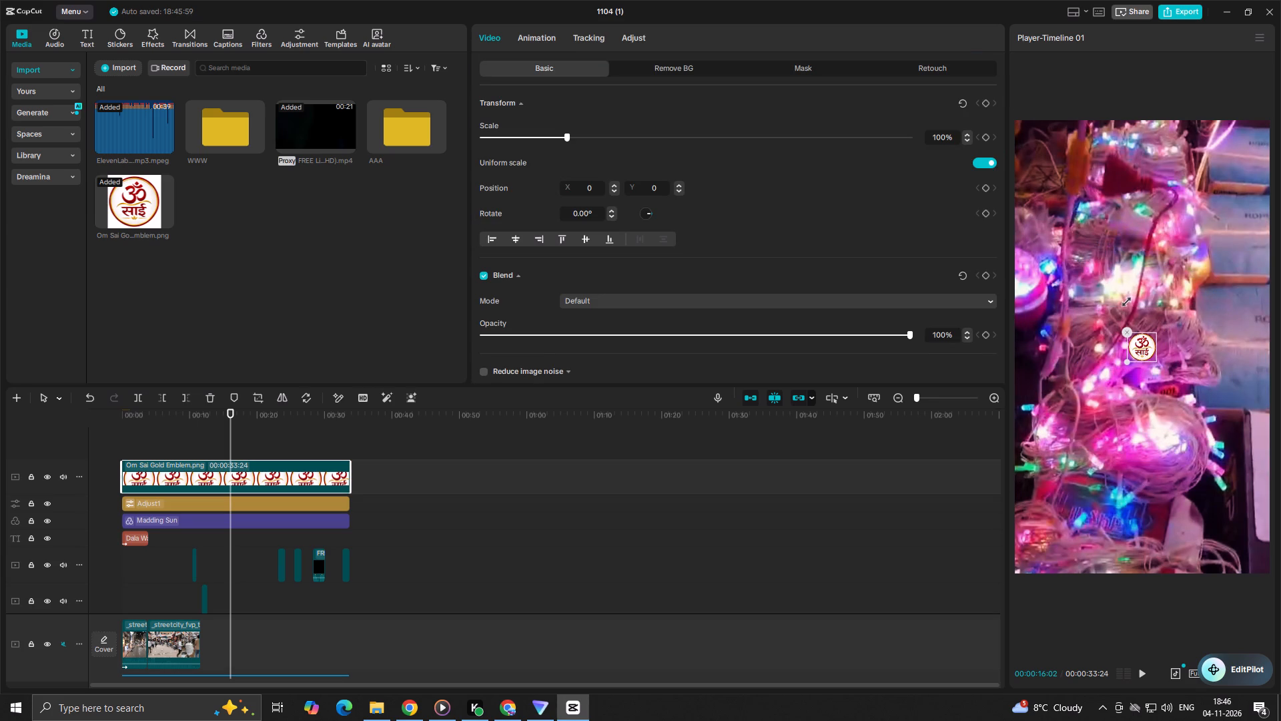
drag(1124, 300, 1120, 305)
Move the small emblem into the upper-right corner of the video frame, at about X 888, Y 1668.
drag(1141, 346, 1206, 206)
right_drag(1190, 263, 1206, 206)
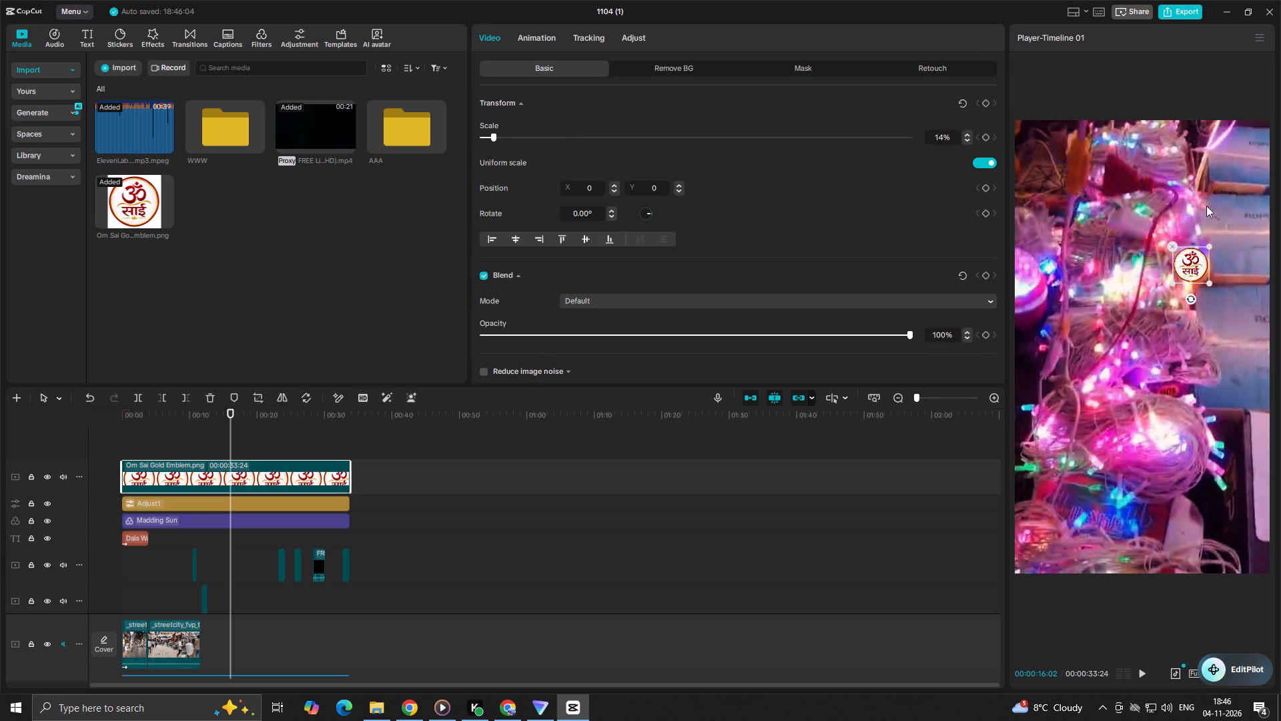
drag(1206, 206, 1213, 187)
right_drag(1206, 206, 1200, 217)
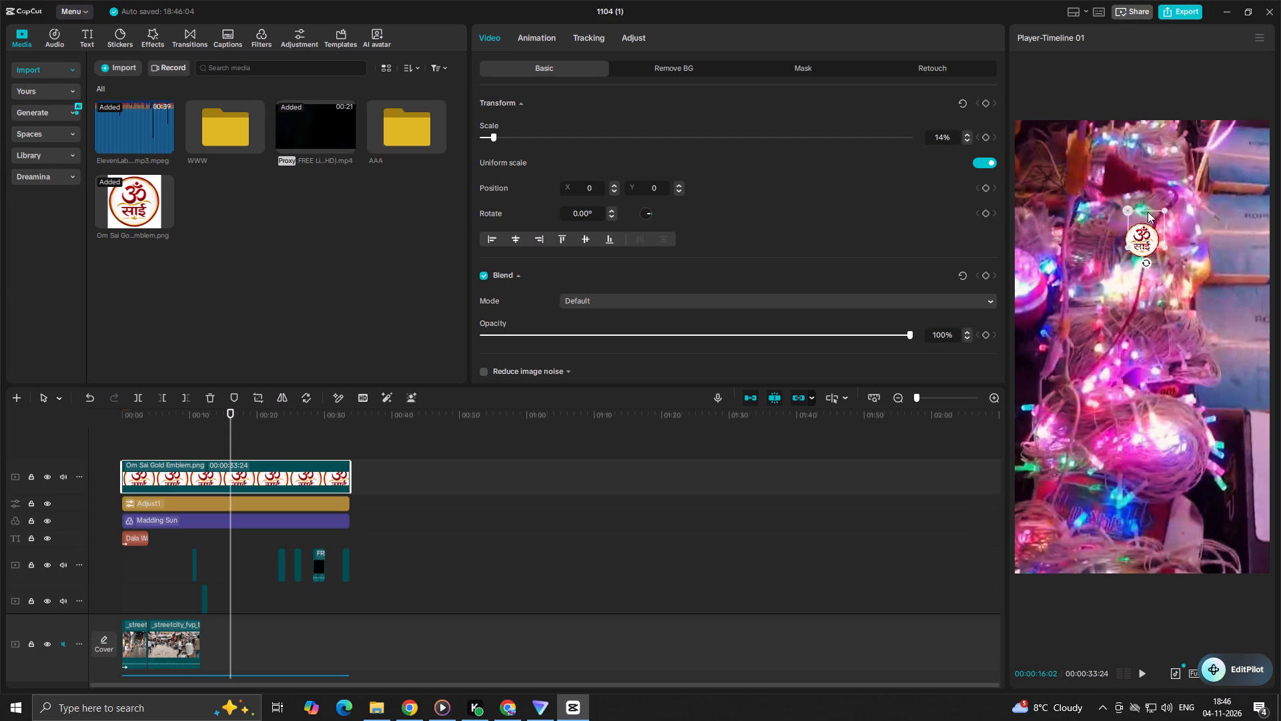
click(1145, 216)
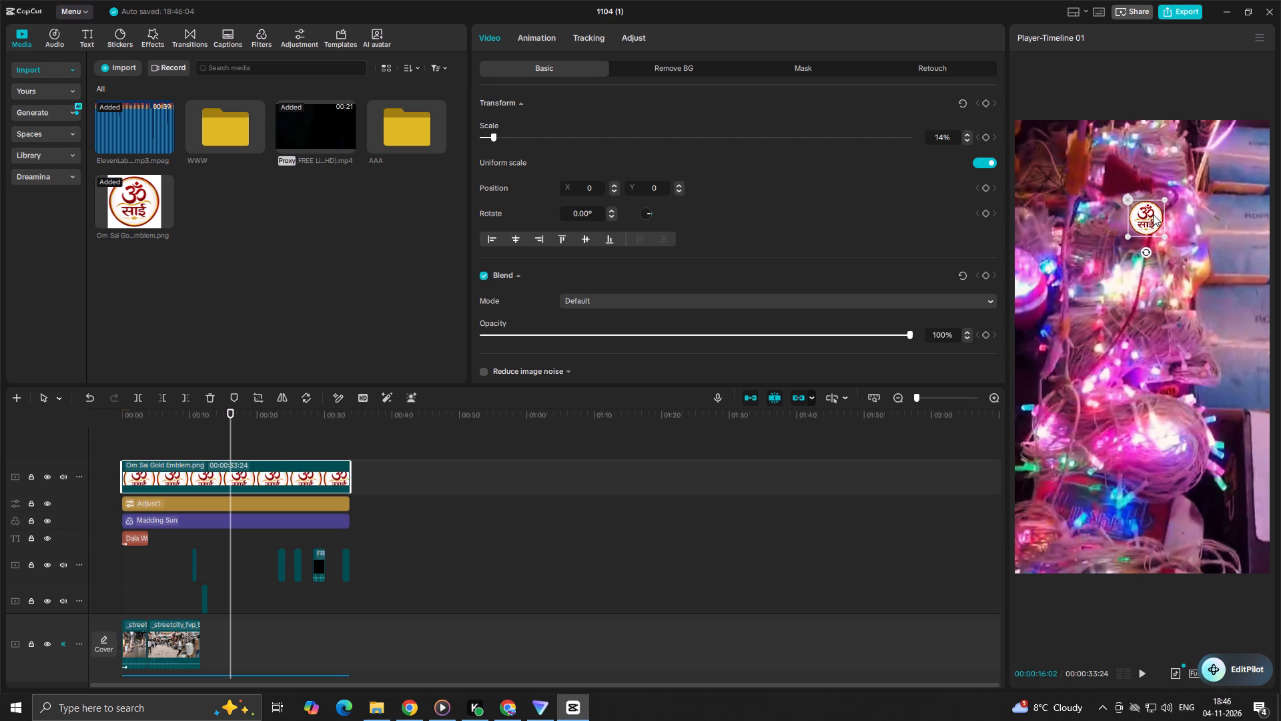
right_click(1152, 214)
click(1144, 223)
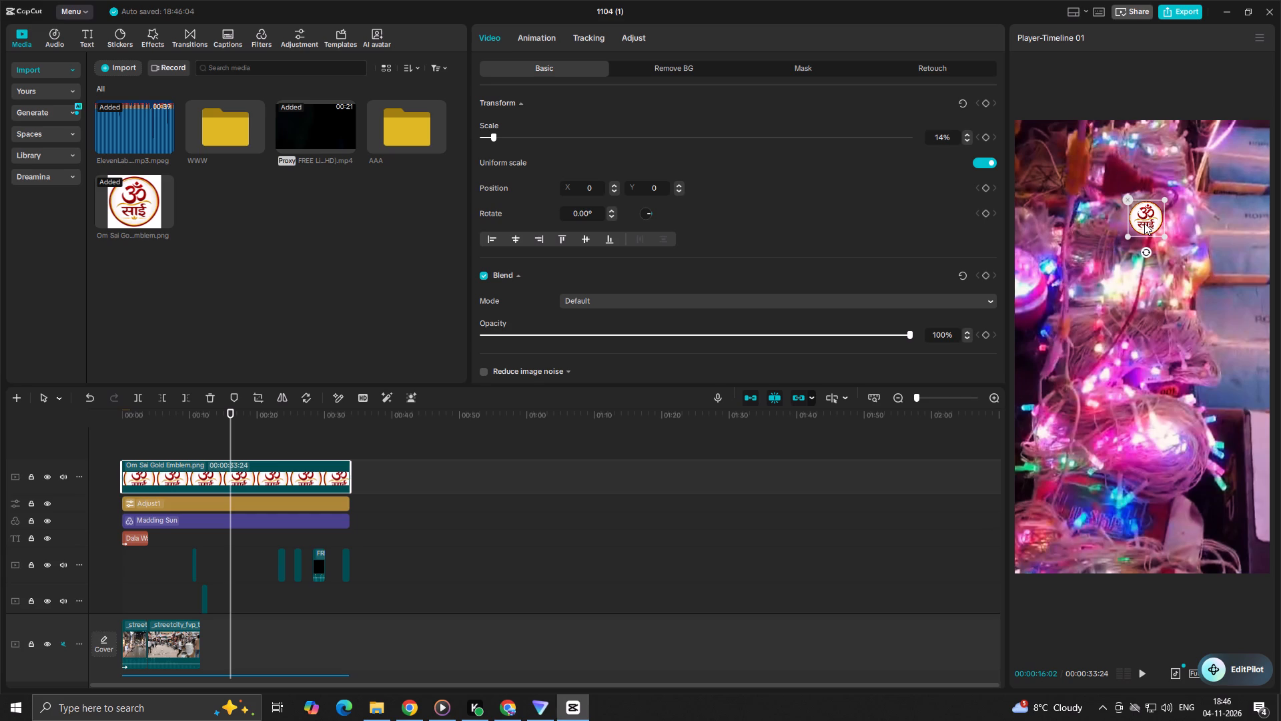
right_click(1144, 223)
click(1144, 223)
drag(1149, 218, 1200, 179)
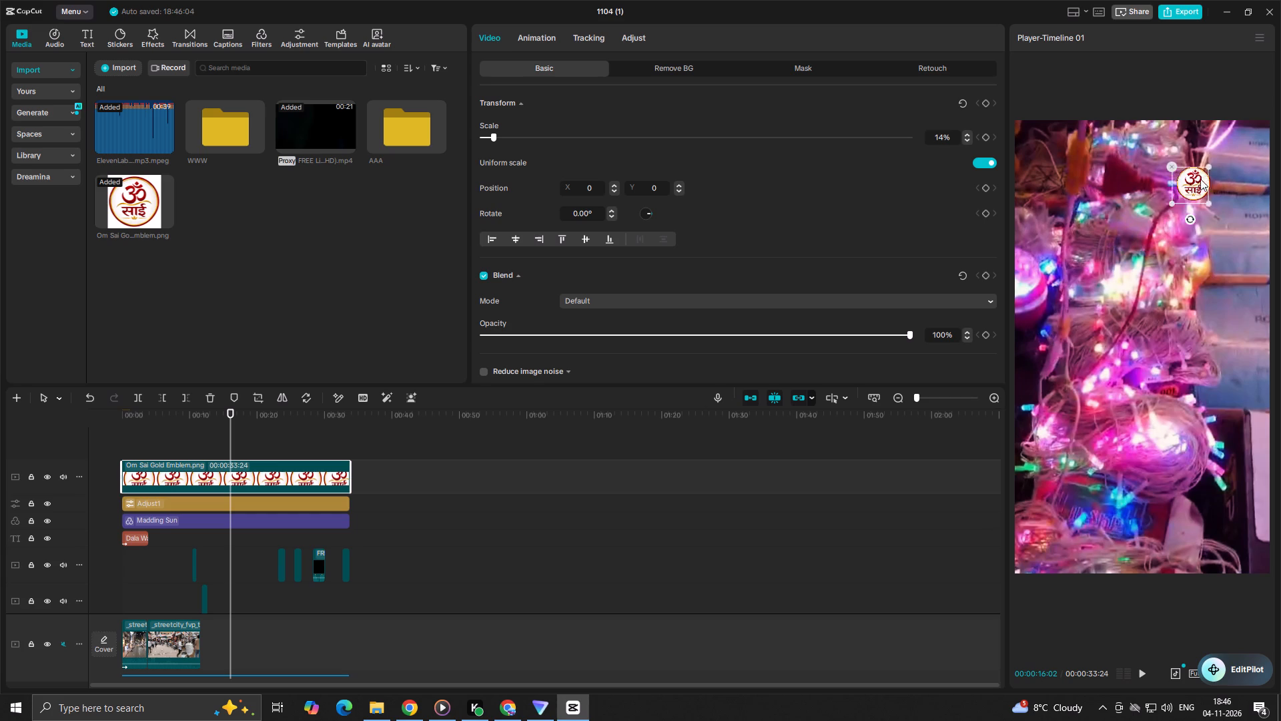
drag(1200, 179, 1246, 146)
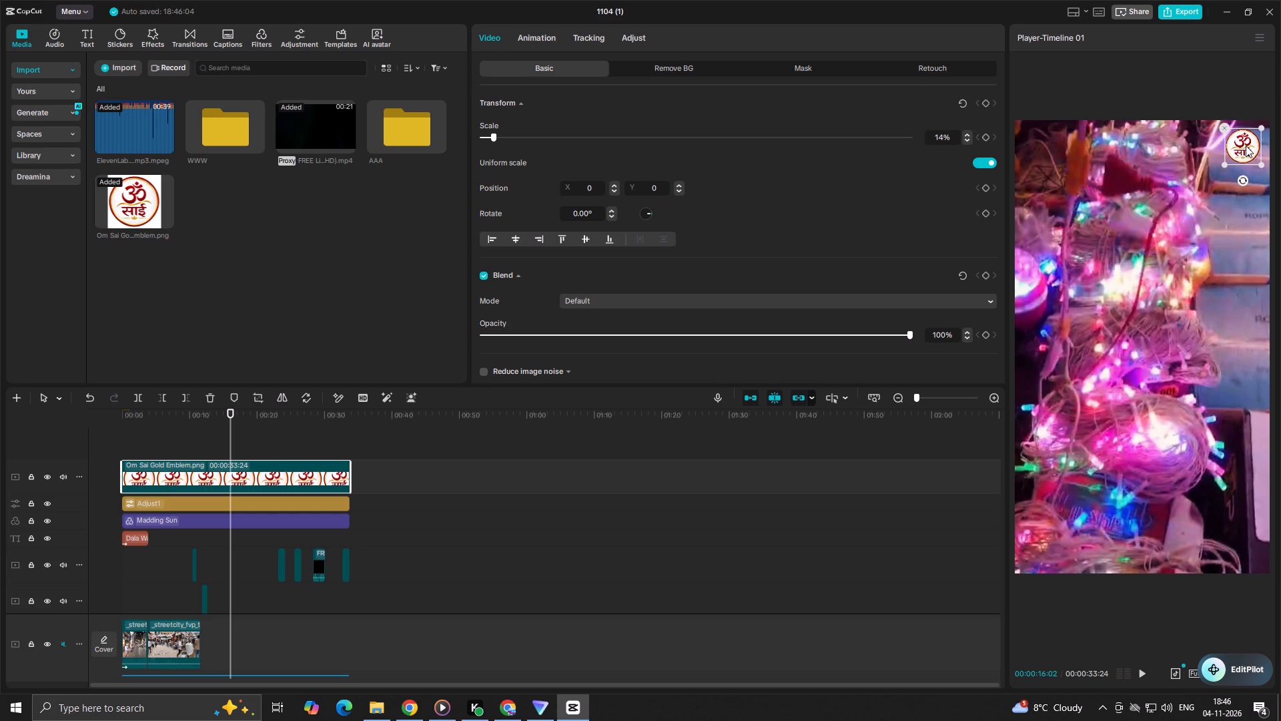
drag(1246, 146, 1250, 150)
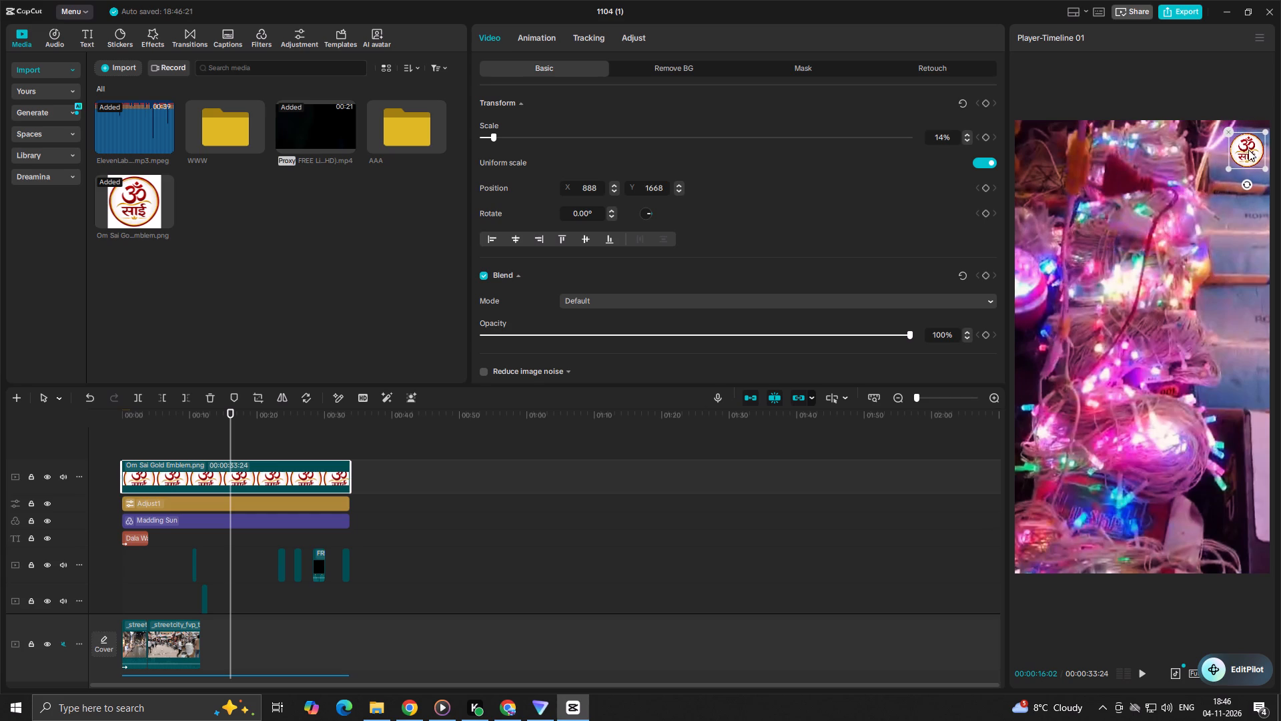
Shrink the corner emblem slightly to about 13% scale.
drag(1227, 168, 1231, 169)
drag(1231, 169, 1234, 168)
Play the video from the start to check the corner logo over the opening street clips, stopping at about five seconds.
click(189, 444)
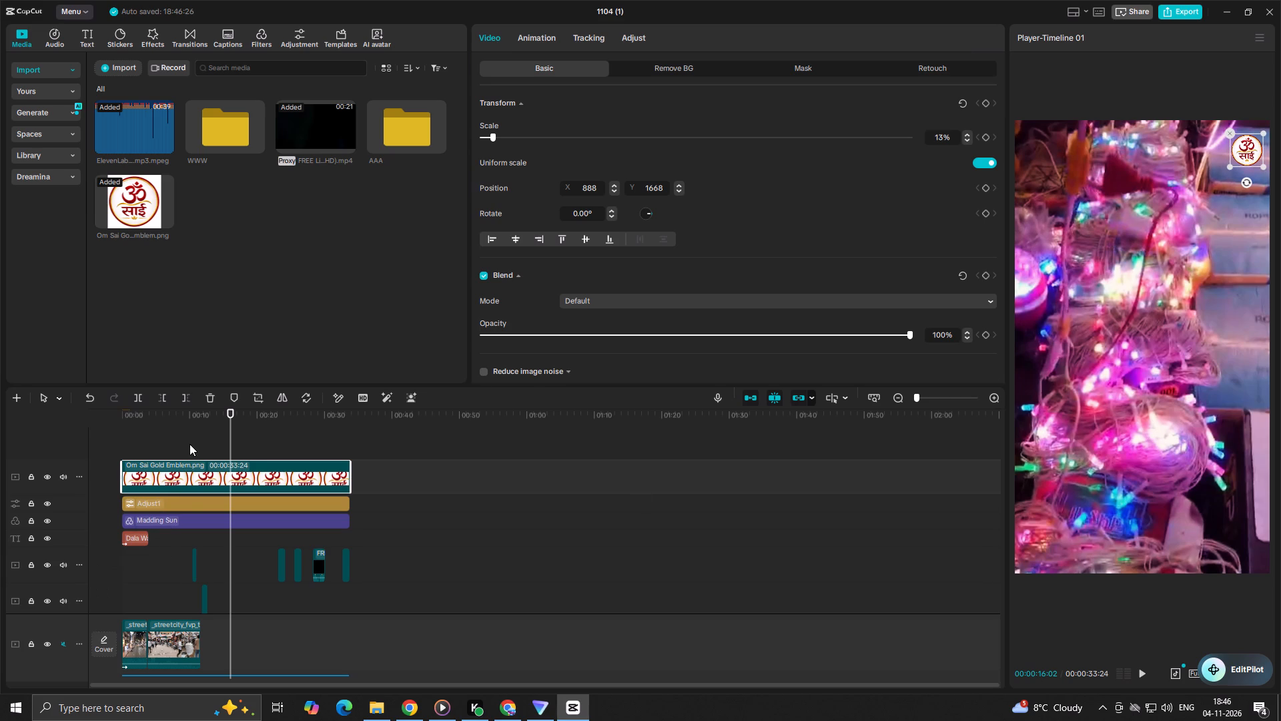
drag(189, 444, 0, 485)
key(space)
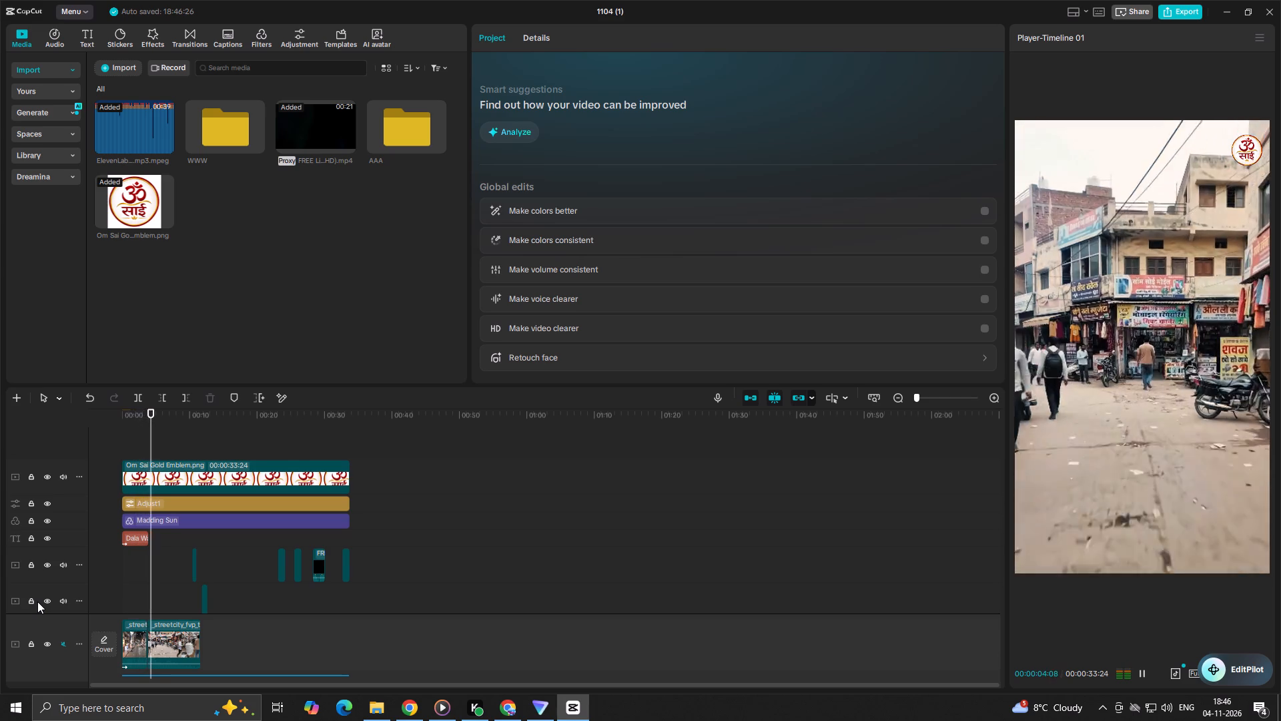
key(space)
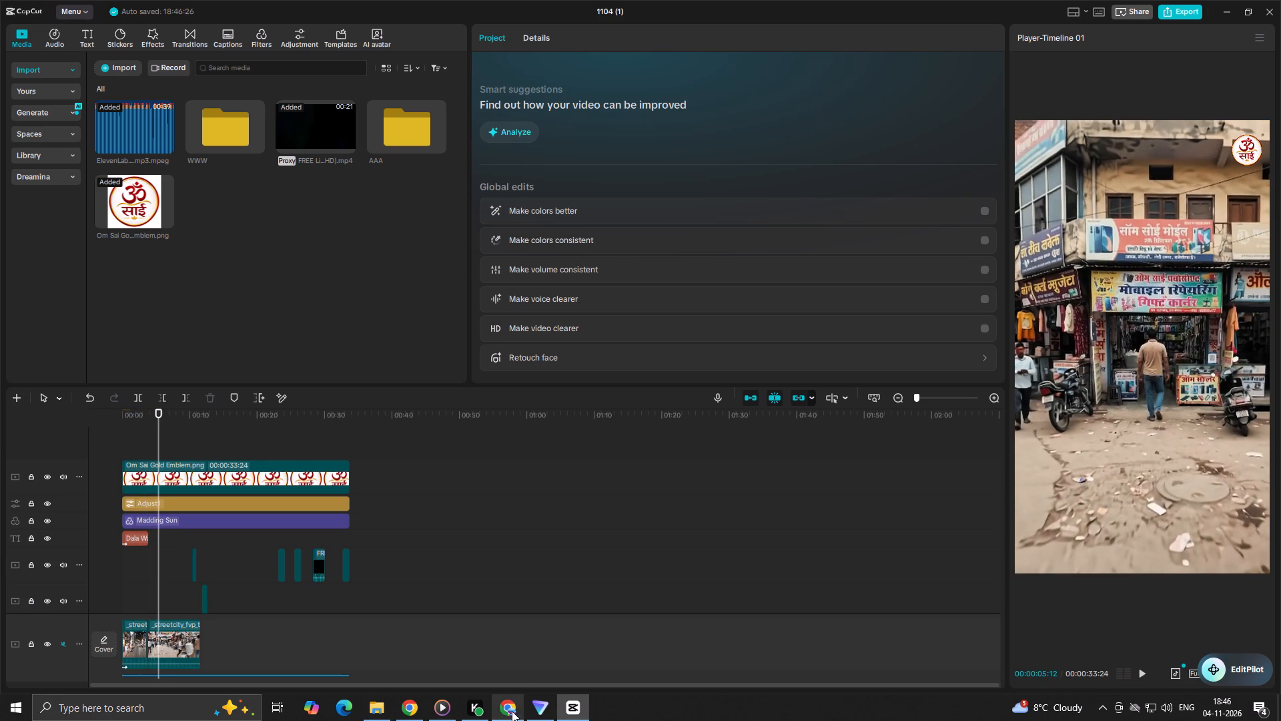
Switch to Chrome, go back from the logo chat to the Hinglish gift-corner script chat, and return to CapCut.
click(408, 706)
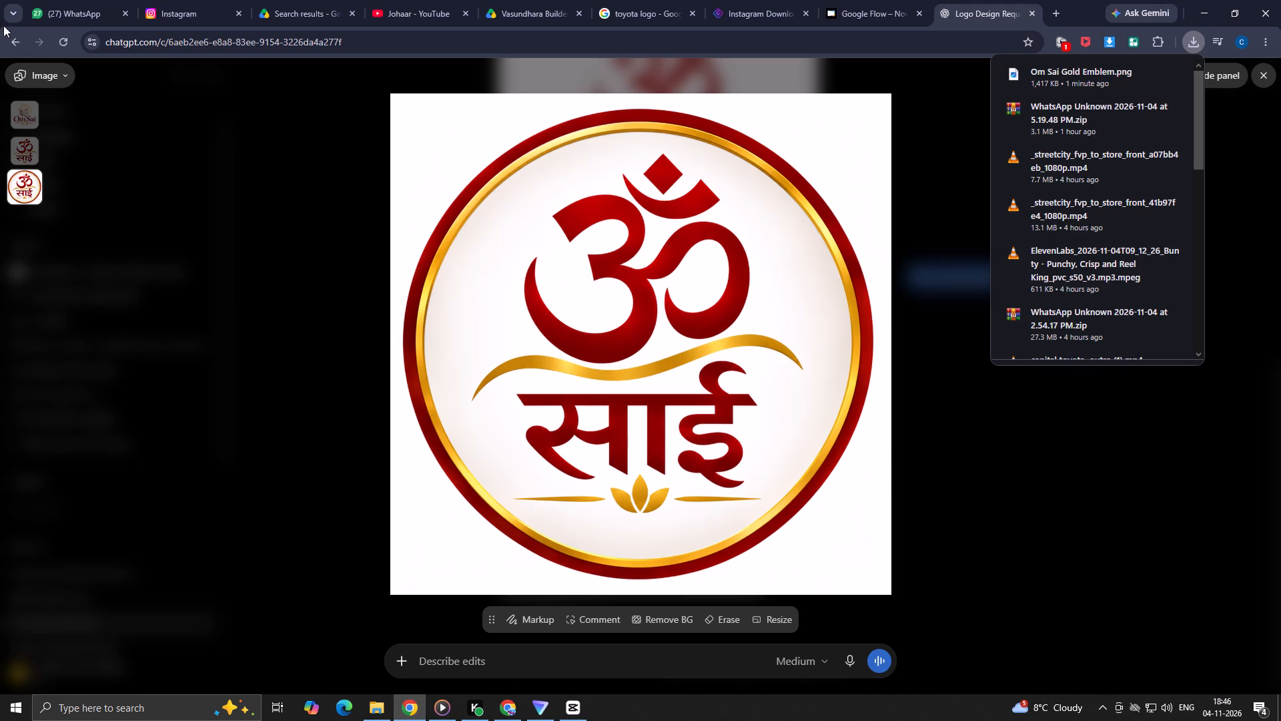
click(17, 40)
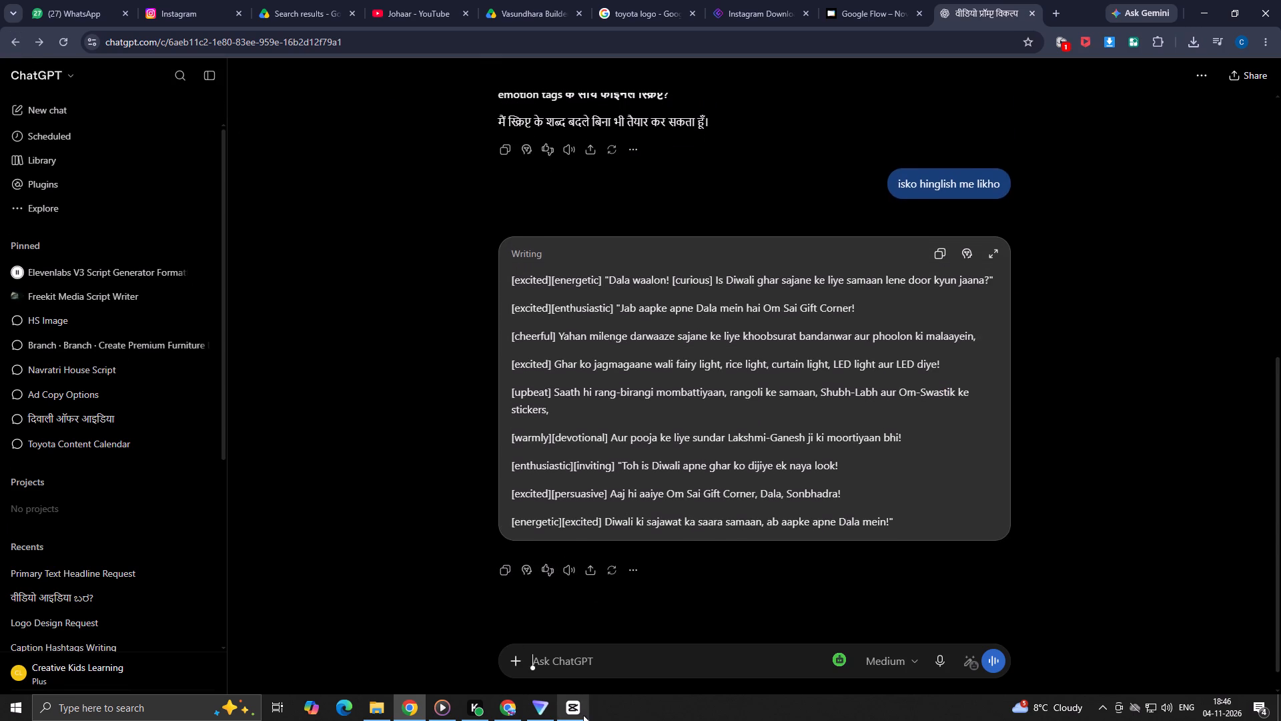
click(584, 713)
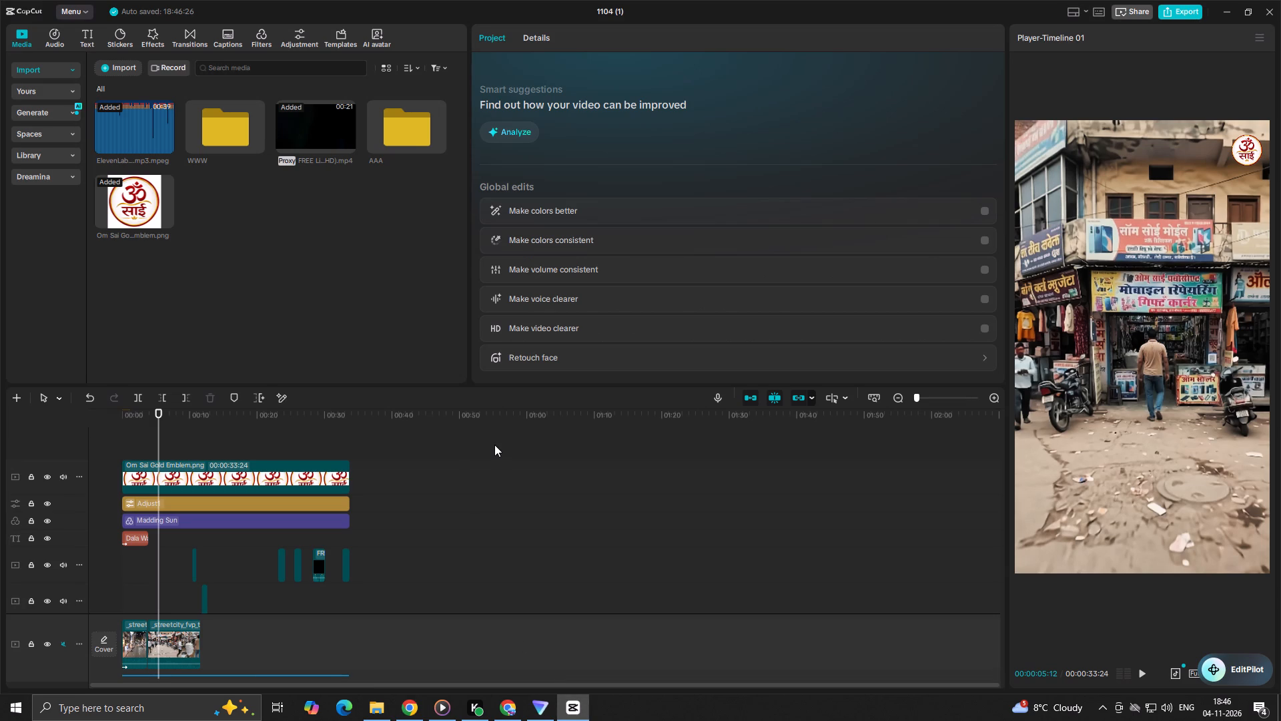
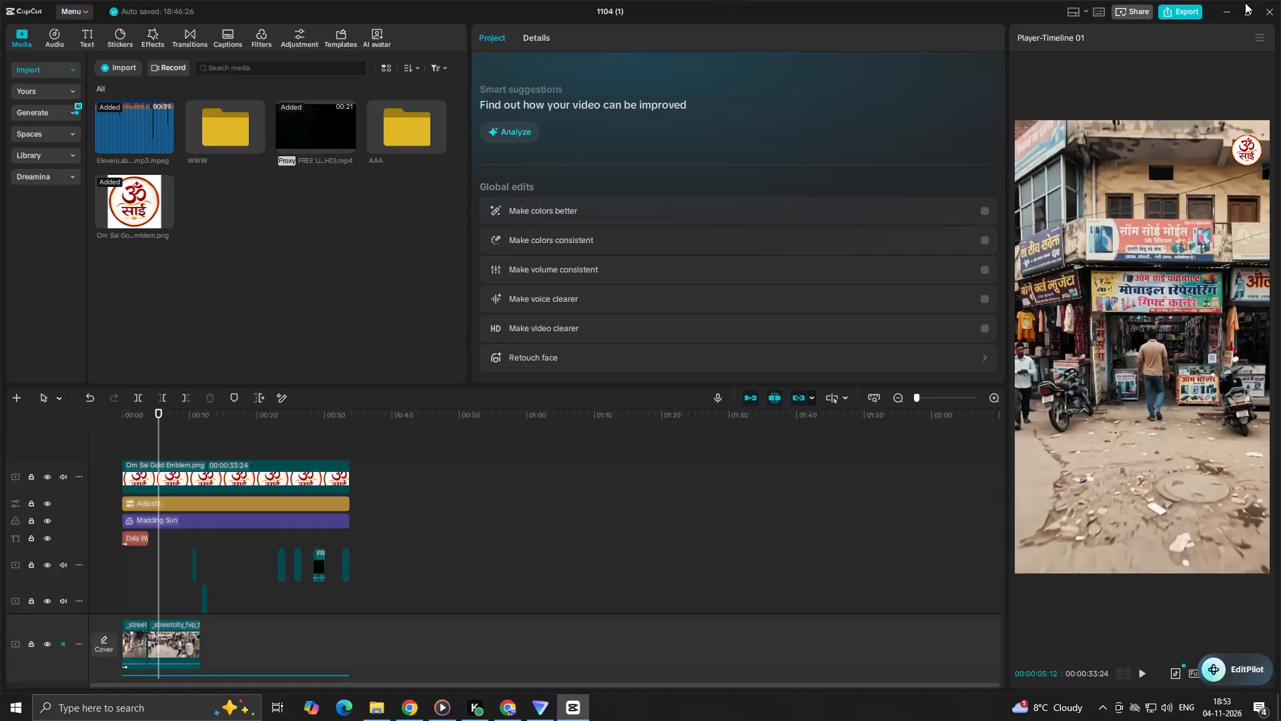
Play the video from about six seconds to check the corner logo over the flower garland clips, stopping before nine seconds.
click(232, 435)
drag(232, 435, 164, 438)
key(space)
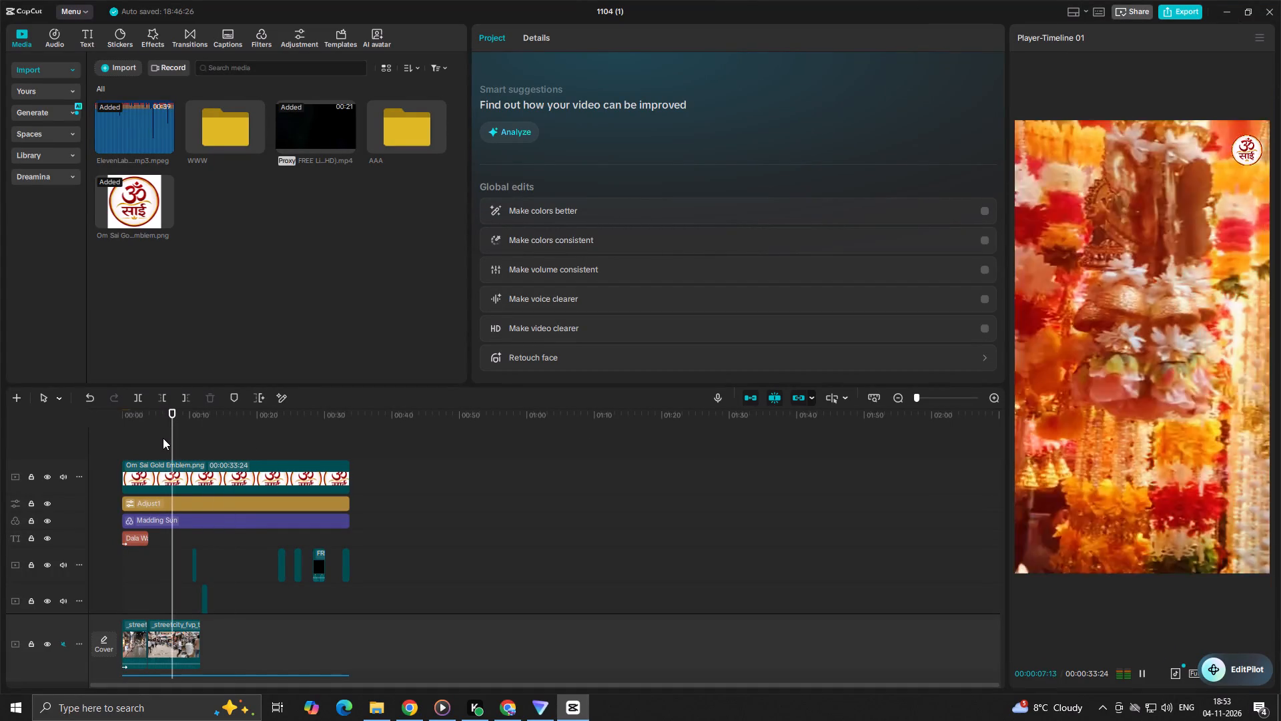
key(space)
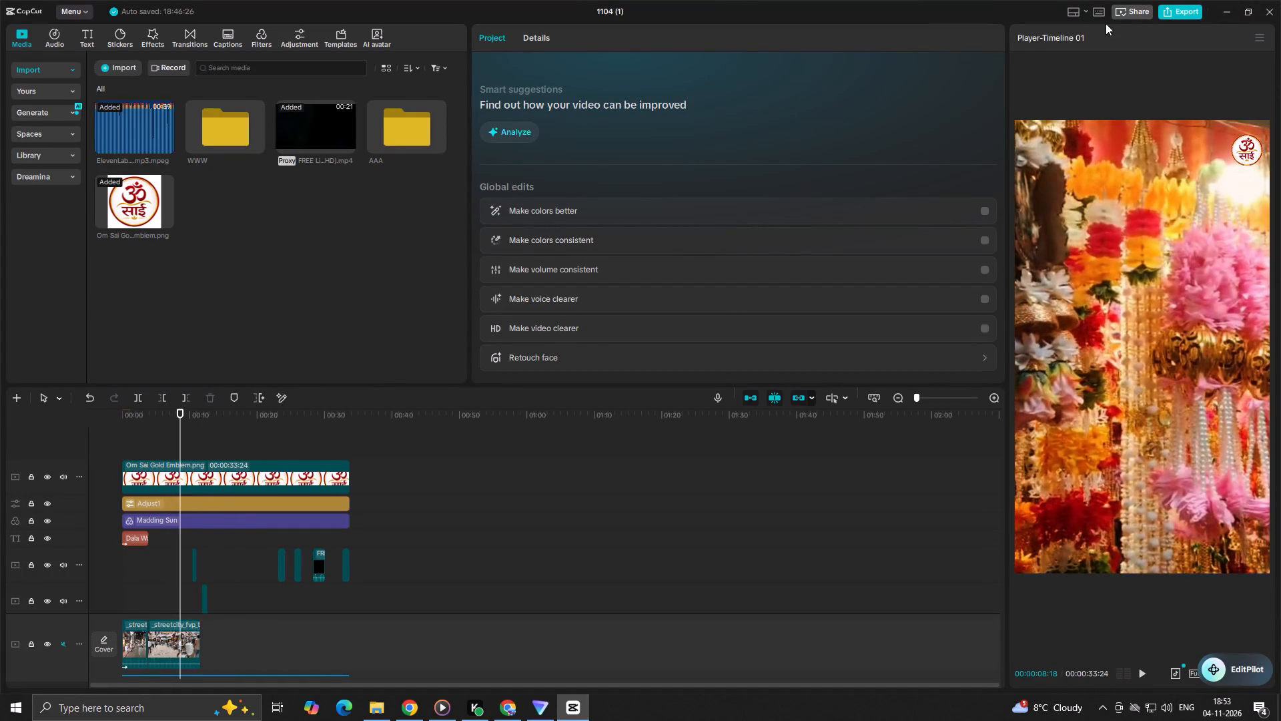
Open the export settings for the video and select its whole export name for editing.
click(1185, 8)
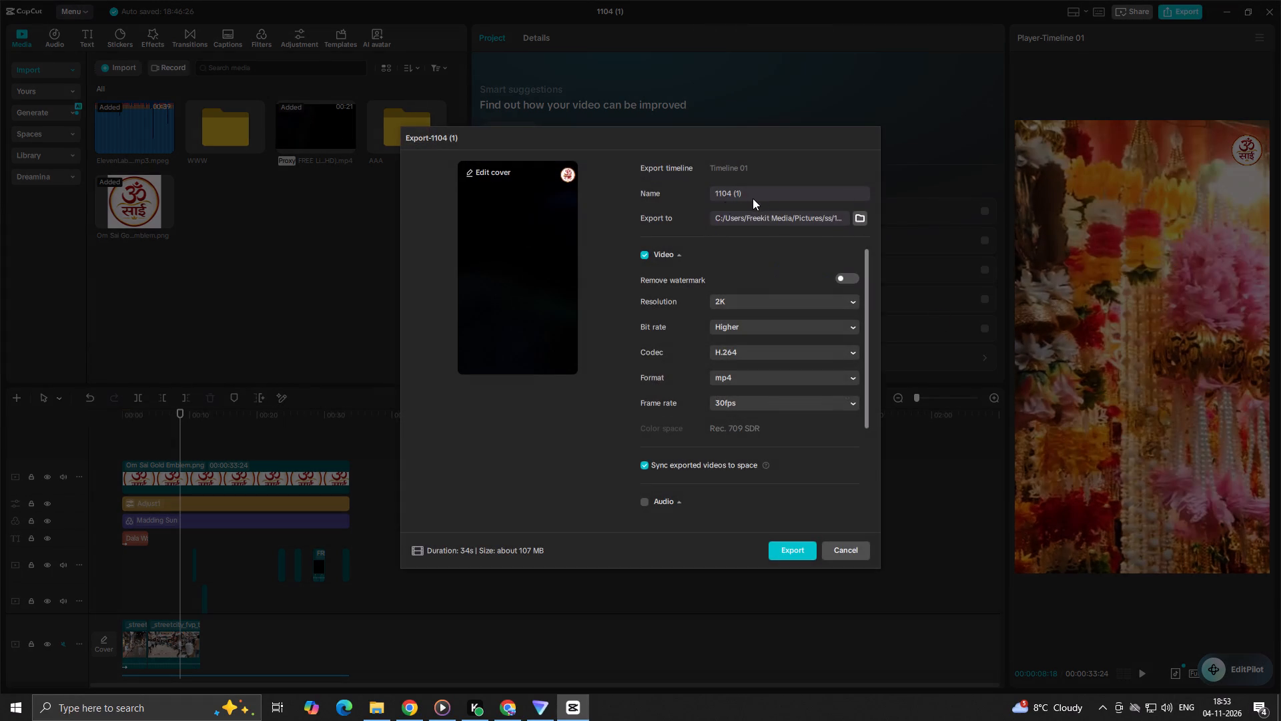
drag(769, 191, 701, 198)
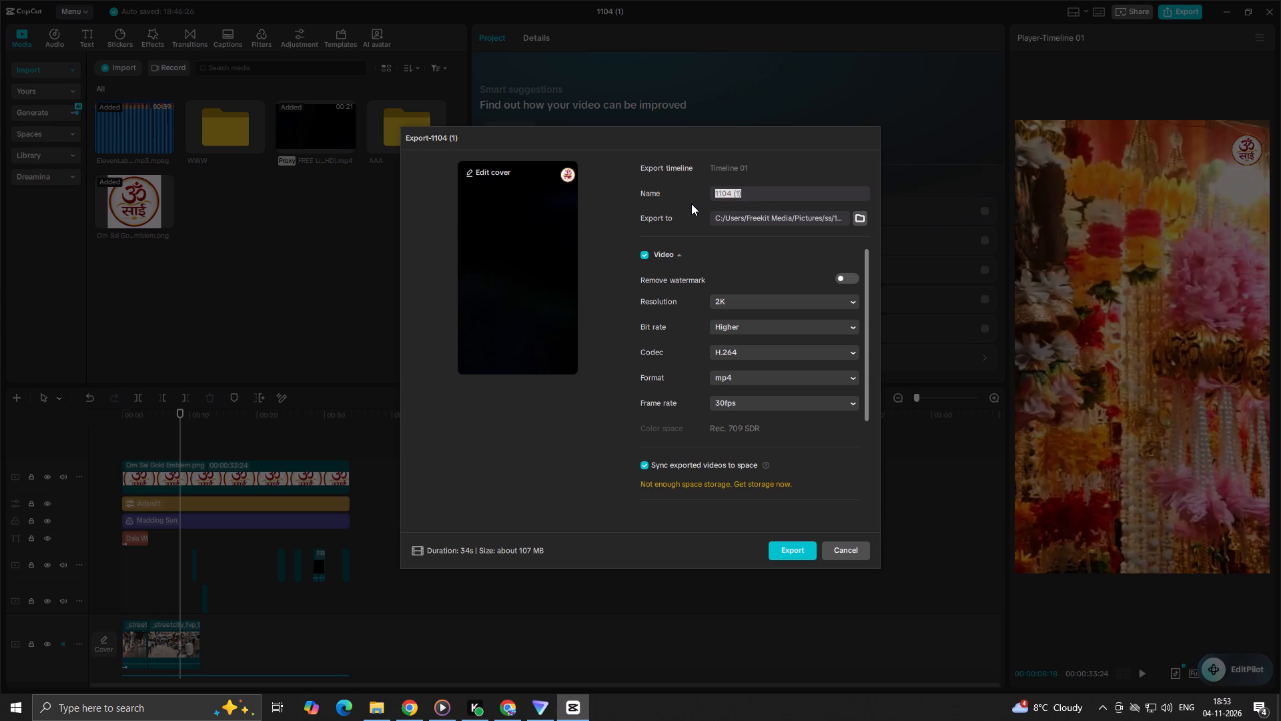
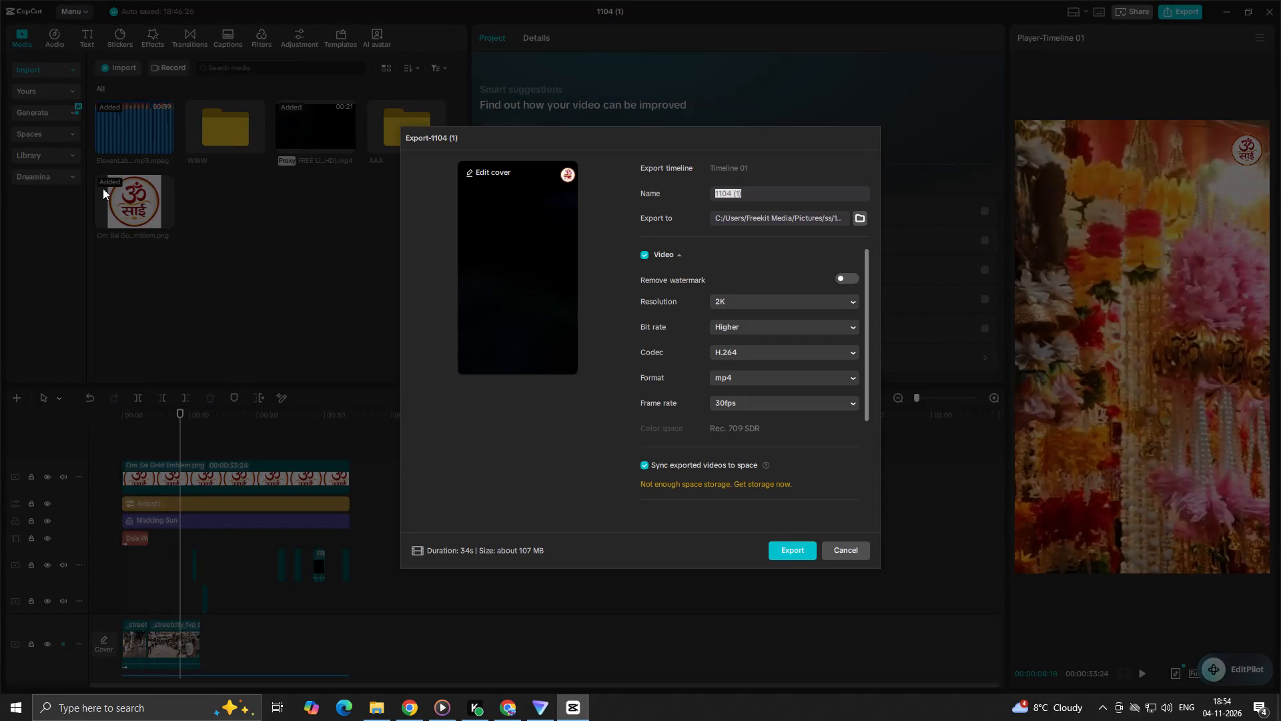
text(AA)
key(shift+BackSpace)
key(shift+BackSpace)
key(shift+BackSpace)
Name the exported video OMSAI and start the export with the current 2K, H.264, mp4, 30fps settings.
text(OMSAI)
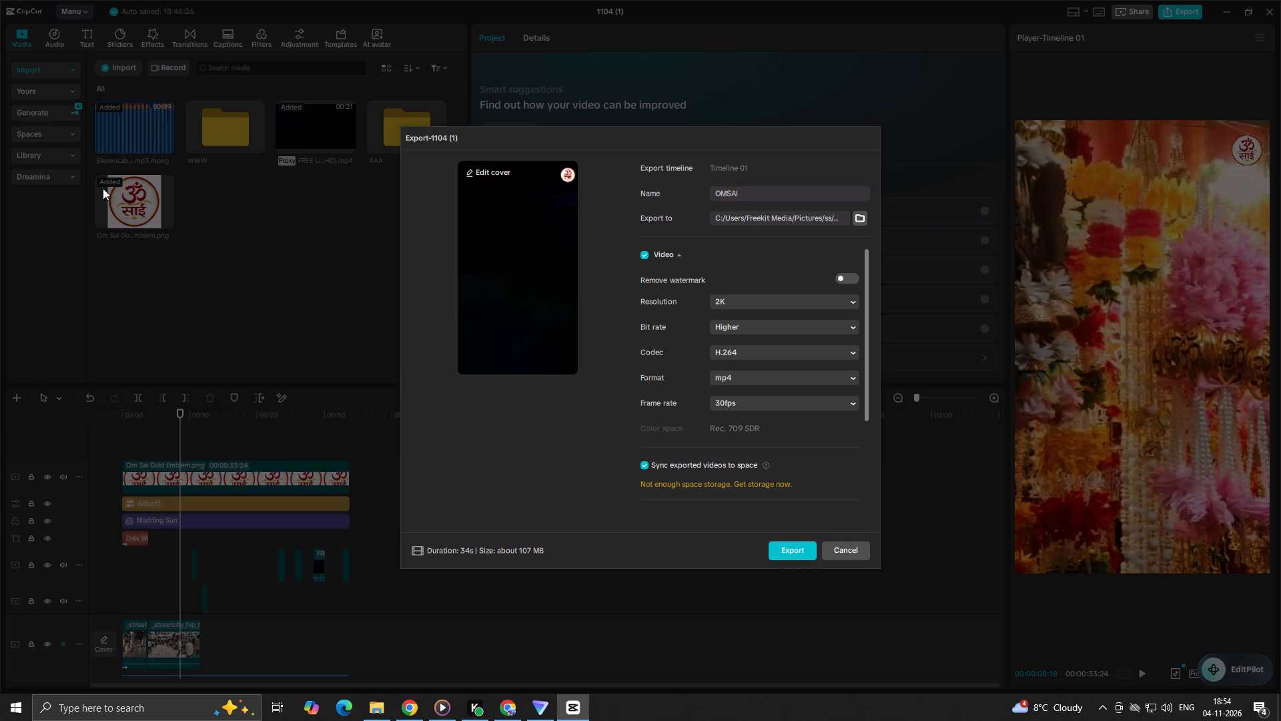
key(Return)
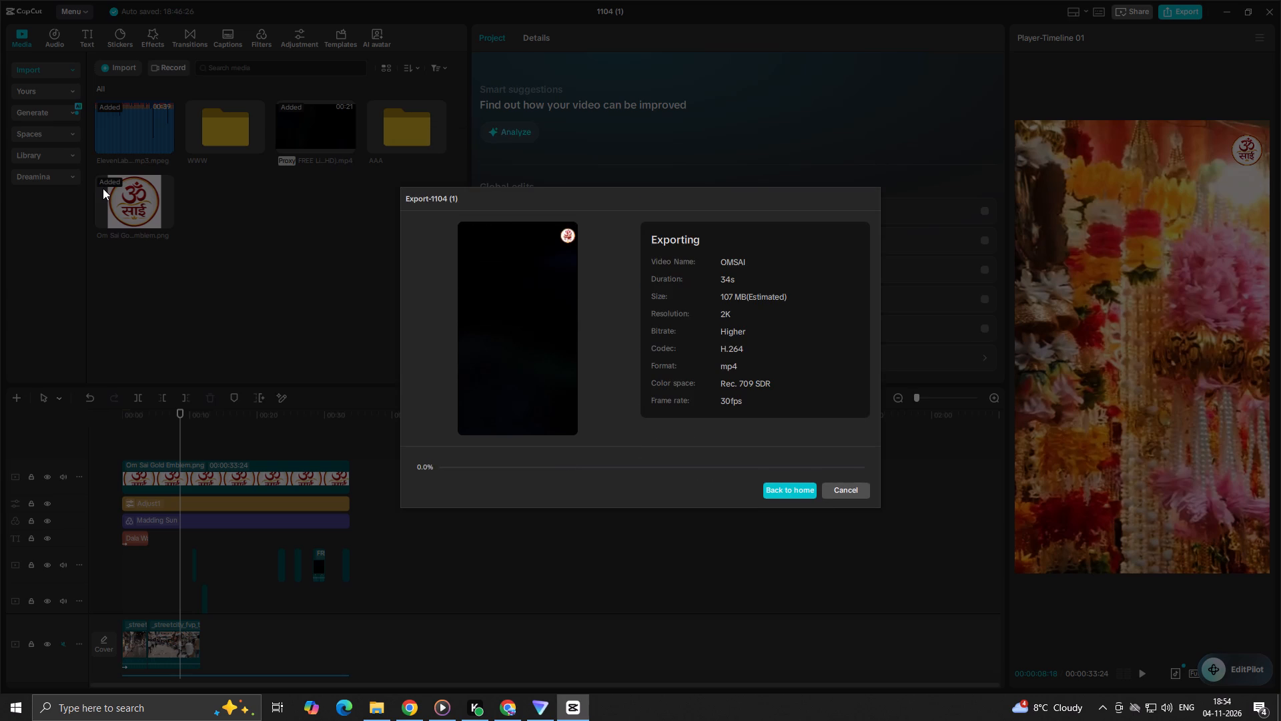
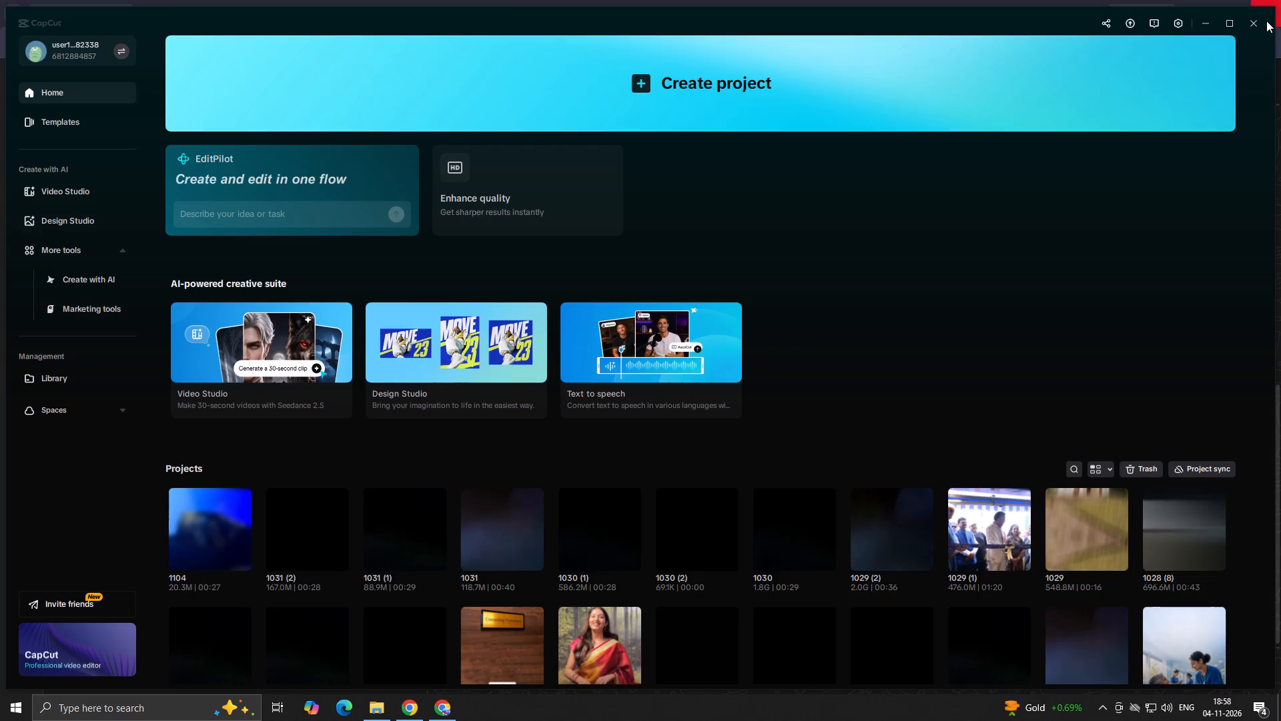
Close the finished video project and exit CapCut from its home window.
click(1267, 21)
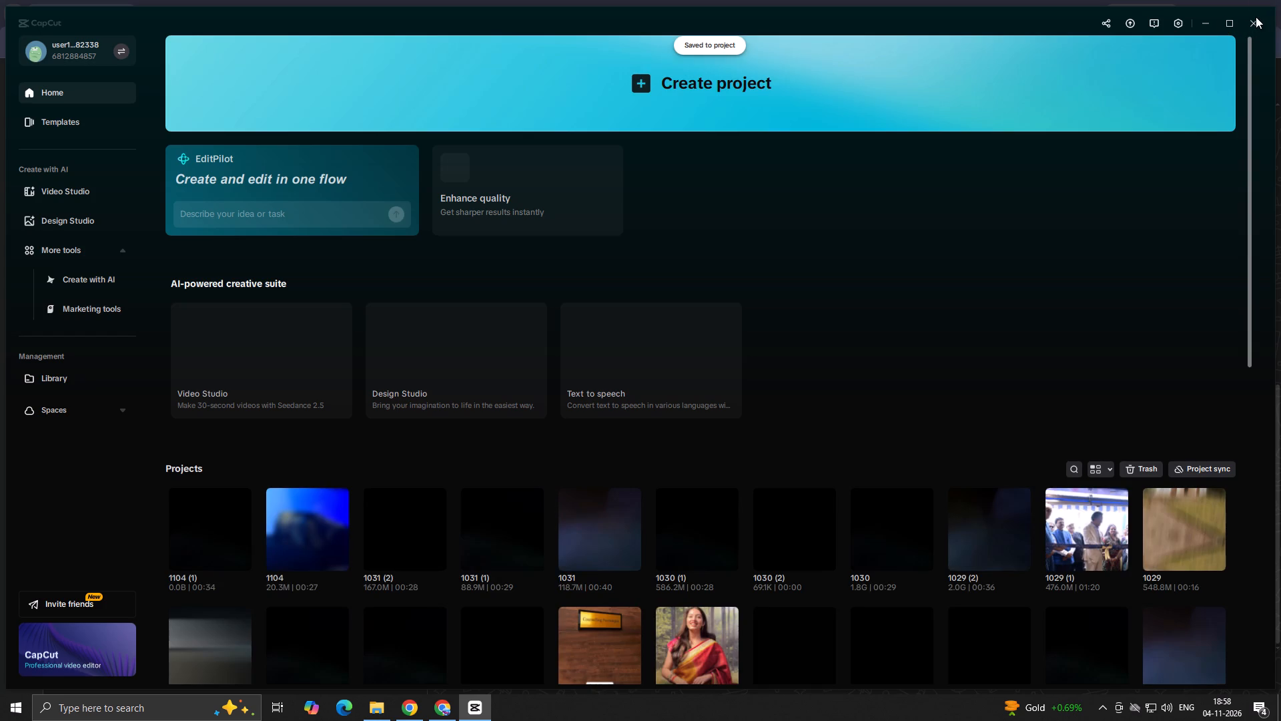
click(1249, 29)
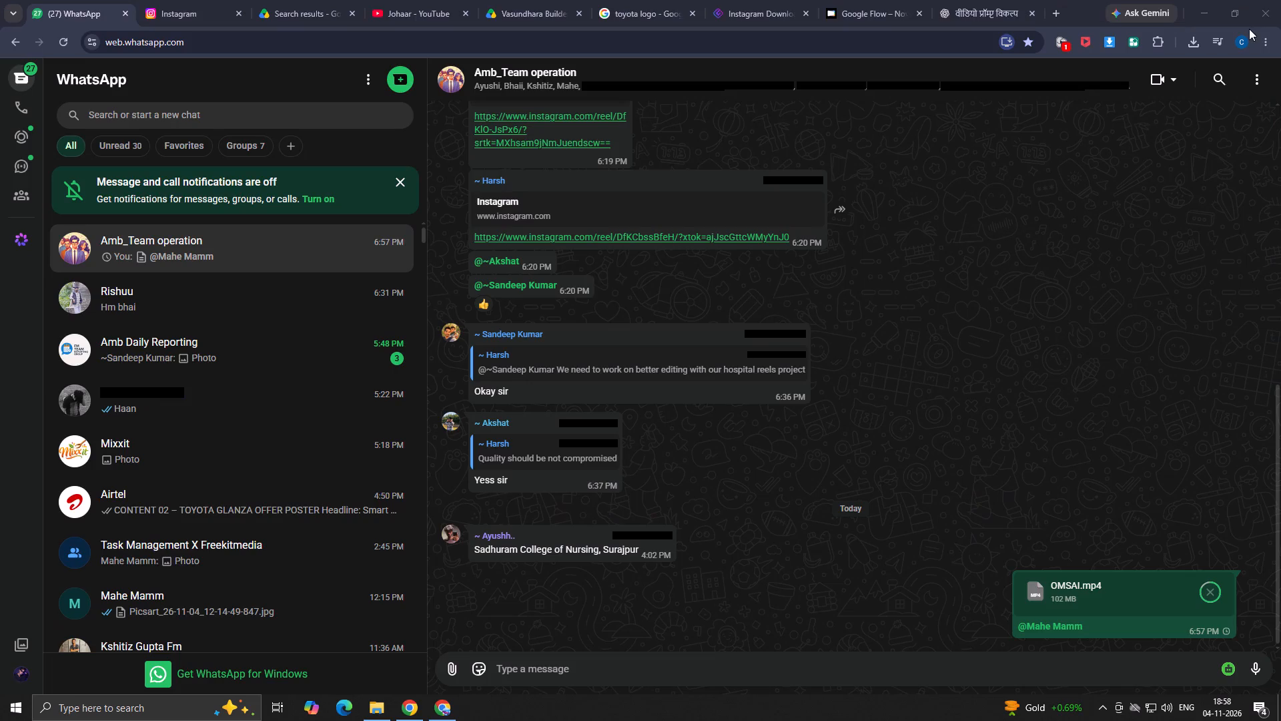